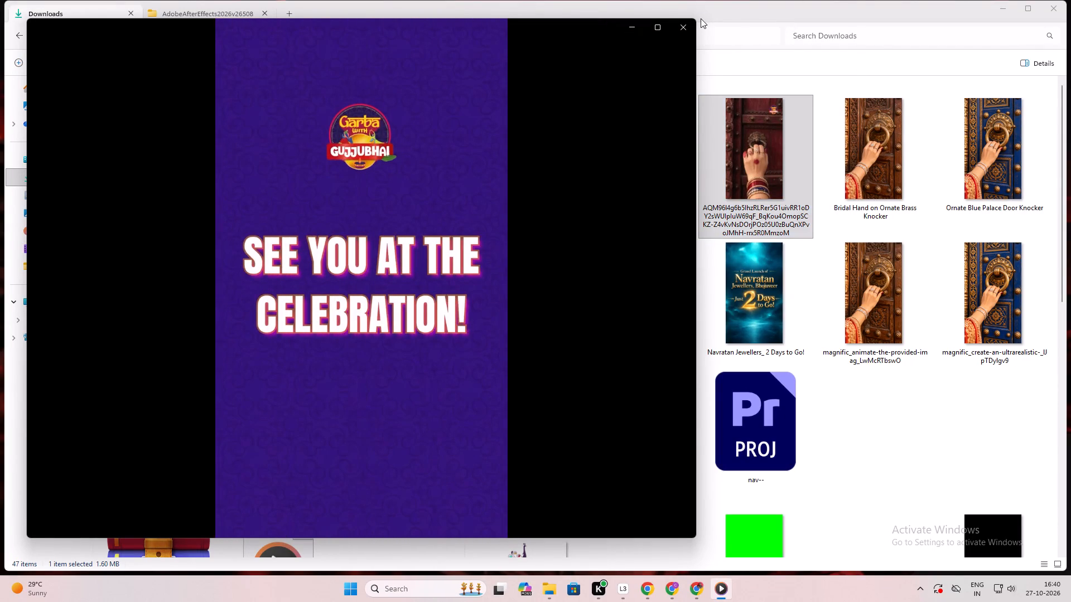
Play the reference video of the bangled hand on the dark red door from the Downloads folder.
click(624, 31)
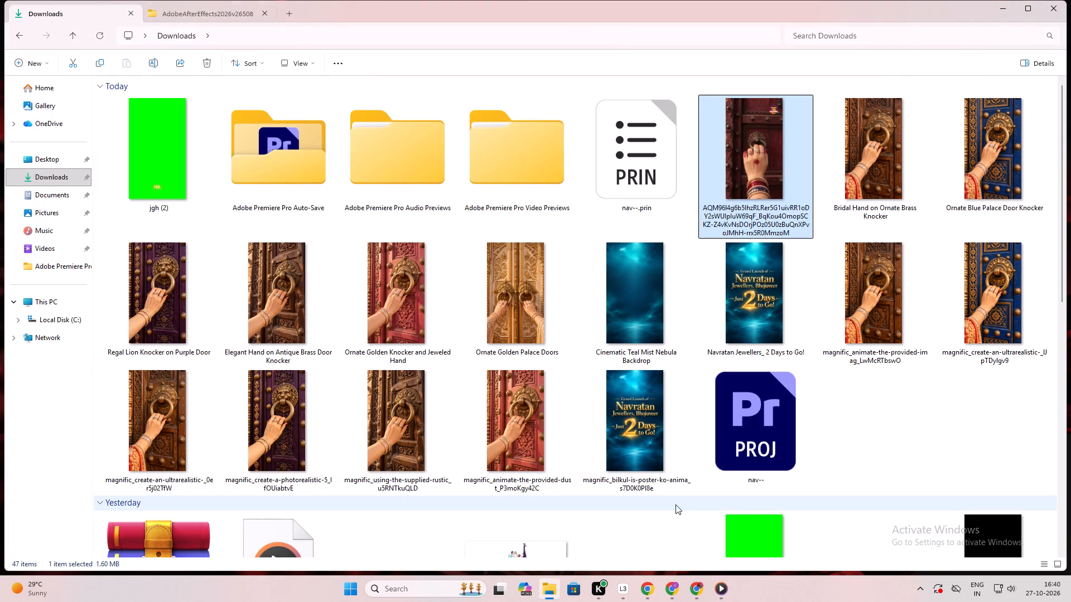
click(749, 140)
click(749, 140)
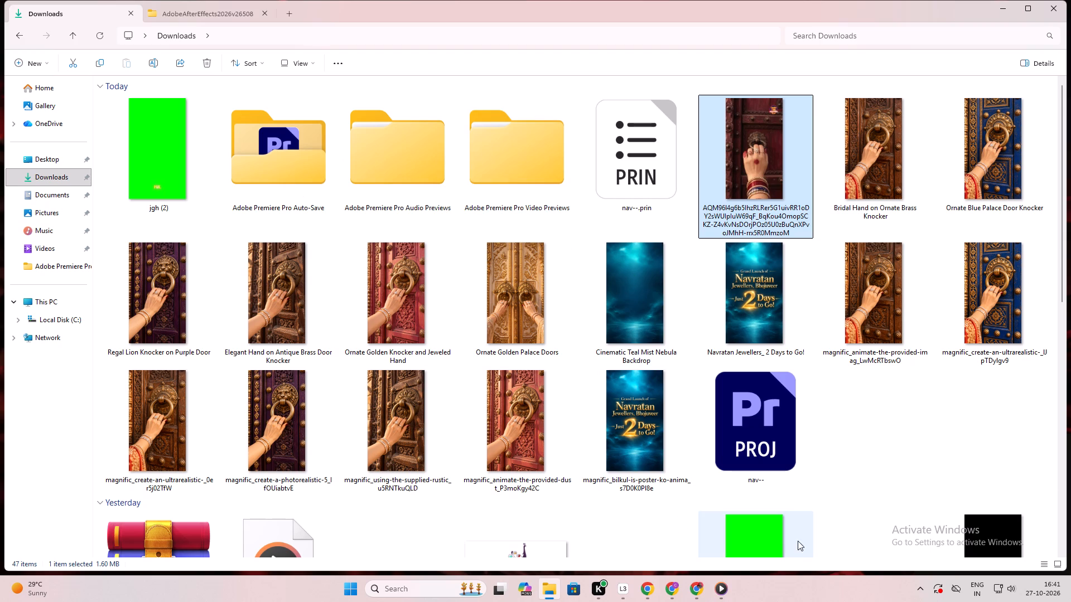
click(715, 591)
click(627, 27)
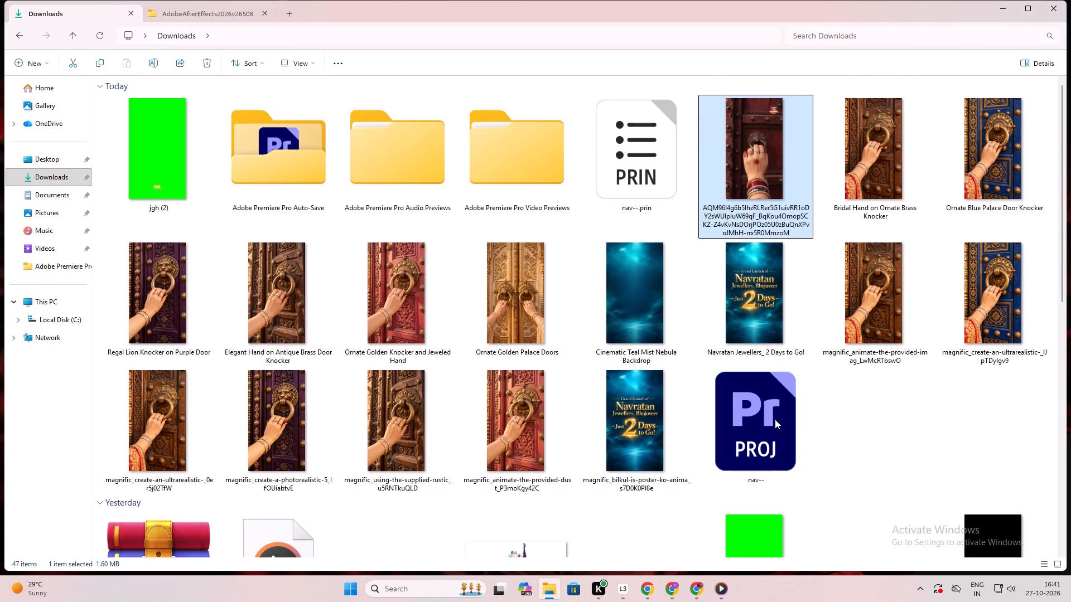
scroll(775, 419, down, 3)
scroll(720, 365, up, 6)
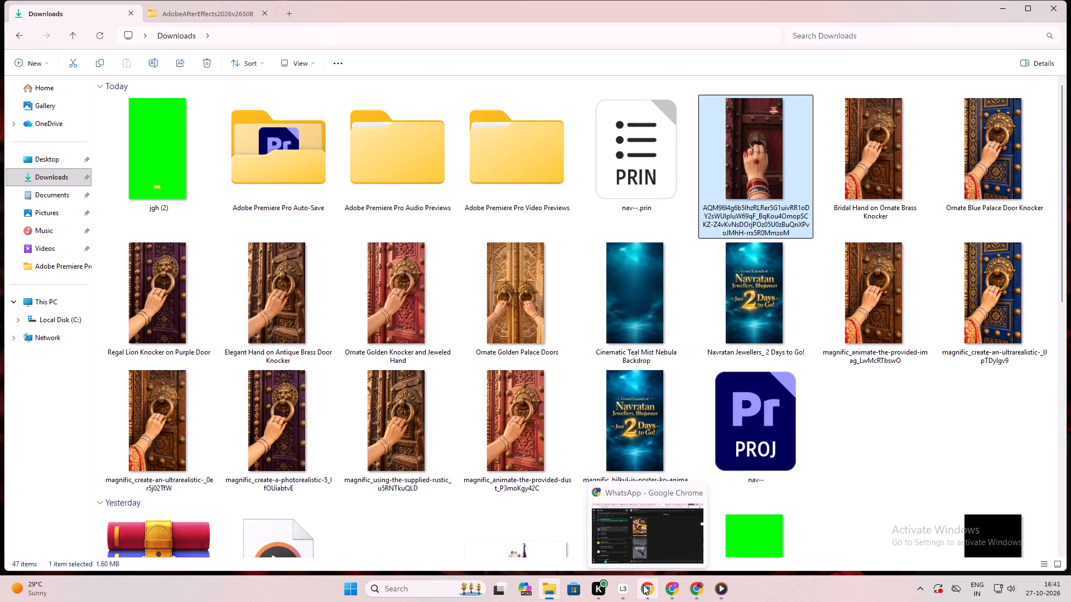
Launch Adobe Premiere Pro 2026 and continue with the known compatibility issues.
click(431, 590)
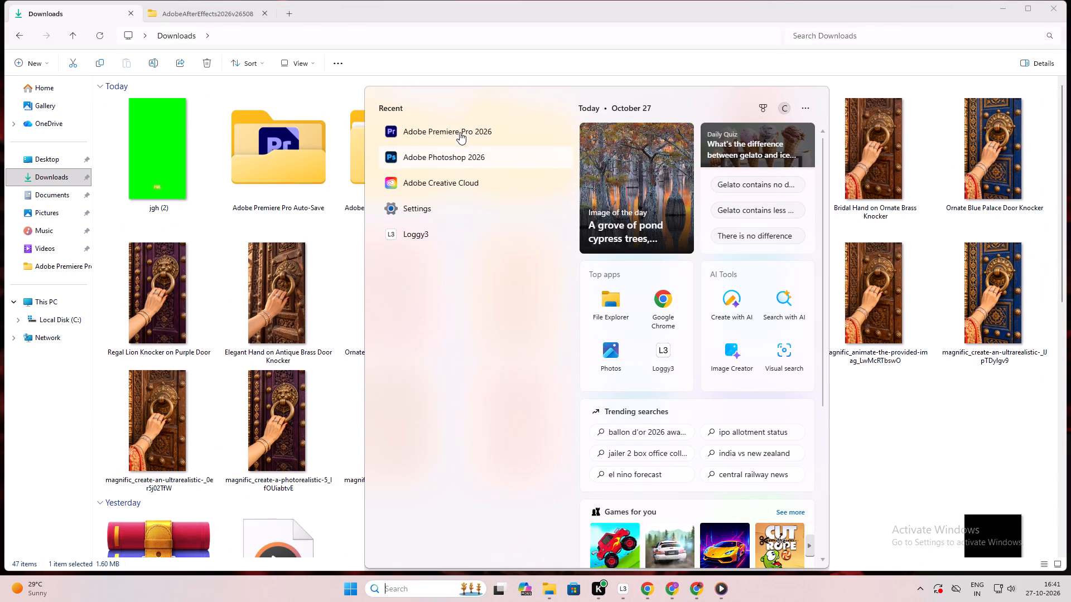
click(460, 130)
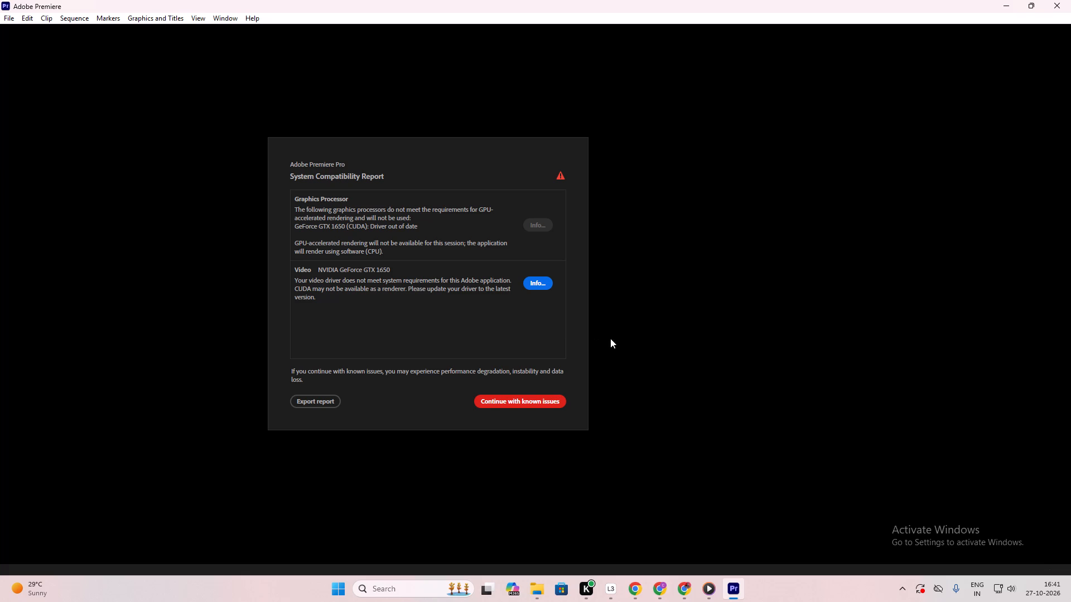
click(527, 399)
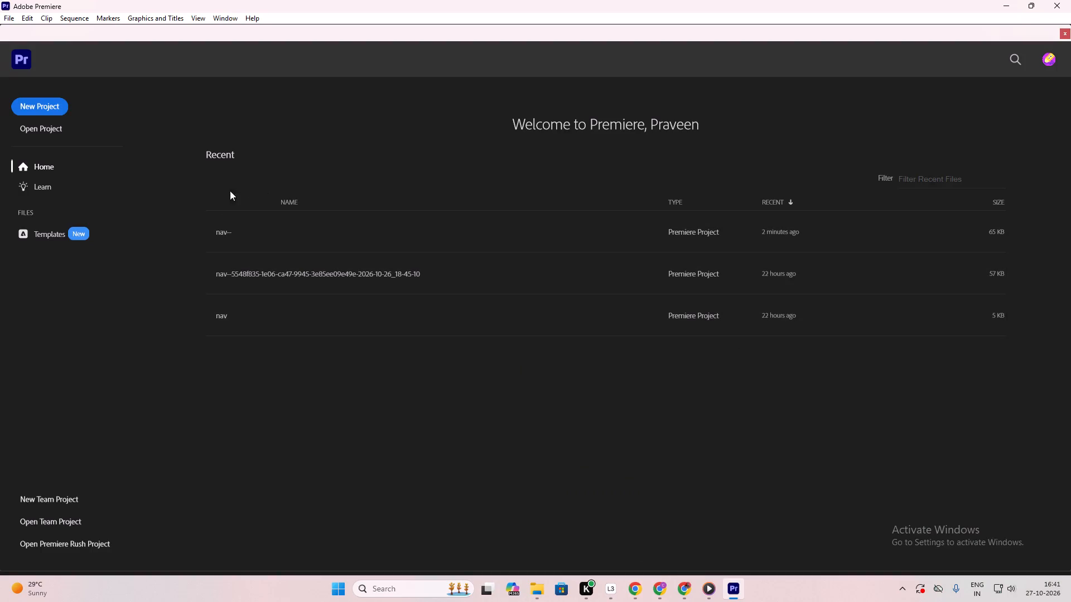
Create a new project named nav2 in the Downloads folder with no template.
click(53, 109)
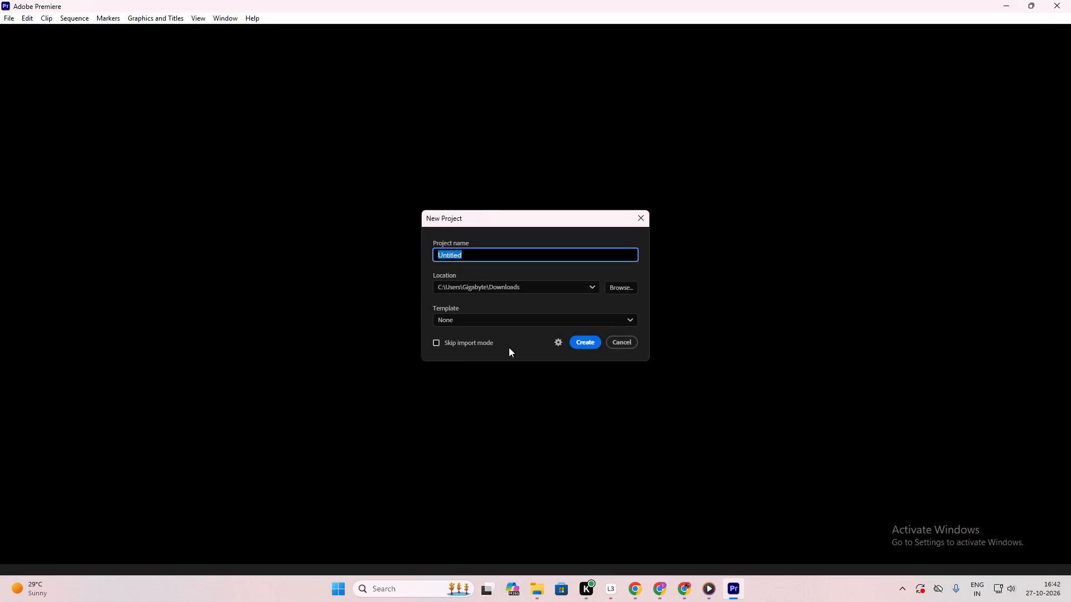
click(474, 253)
key(BackSpace)
key(BackSpace)
key(BackSpace)
key(BackSpace)
key(BackSpace)
key(BackSpace)
key(BackSpace)
key(BackSpace)
key(BackSpace)
key(BackSpace)
key(BackSpace)
key(BackSpace)
key(BackSpace)
key(BackSpace)
key(BackSpace)
key(BackSpace)
key(BackSpace)
key(BackSpace)
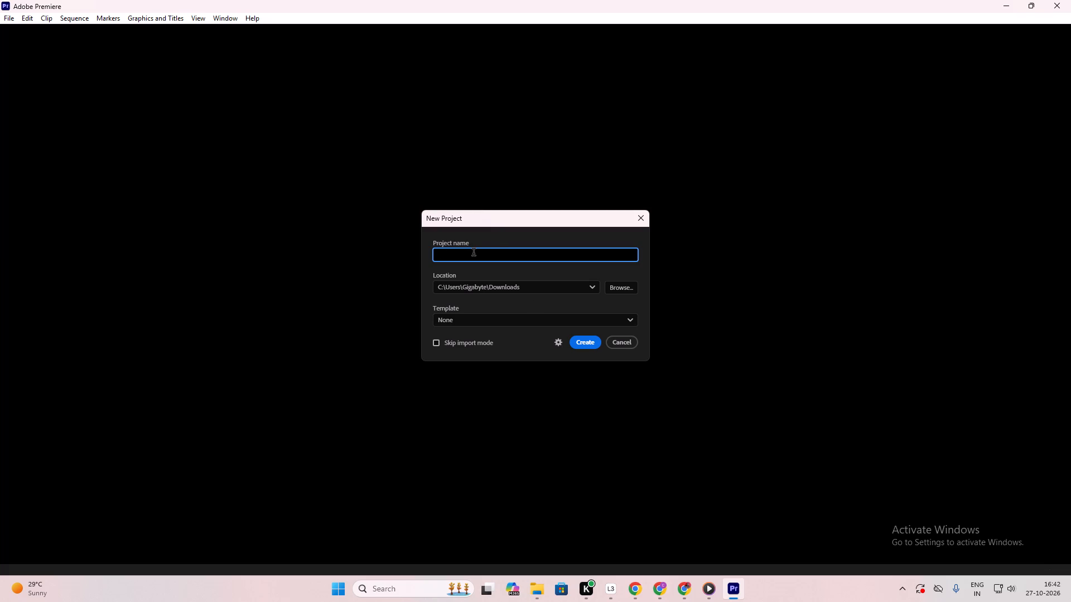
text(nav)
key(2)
click(580, 342)
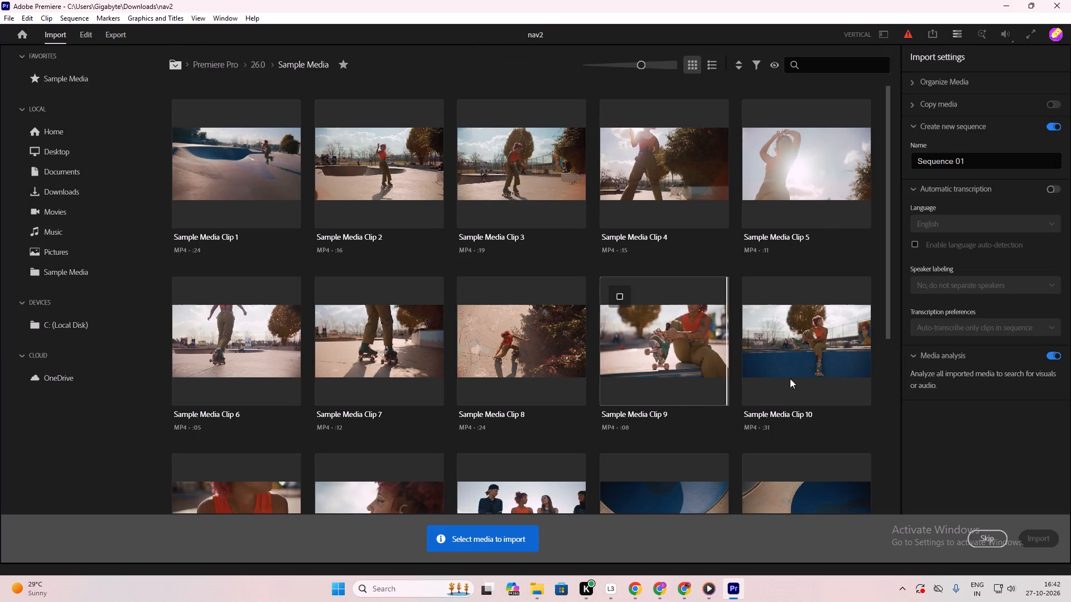
Skip the media import and enter the editing workspace of the nav2 project.
click(979, 540)
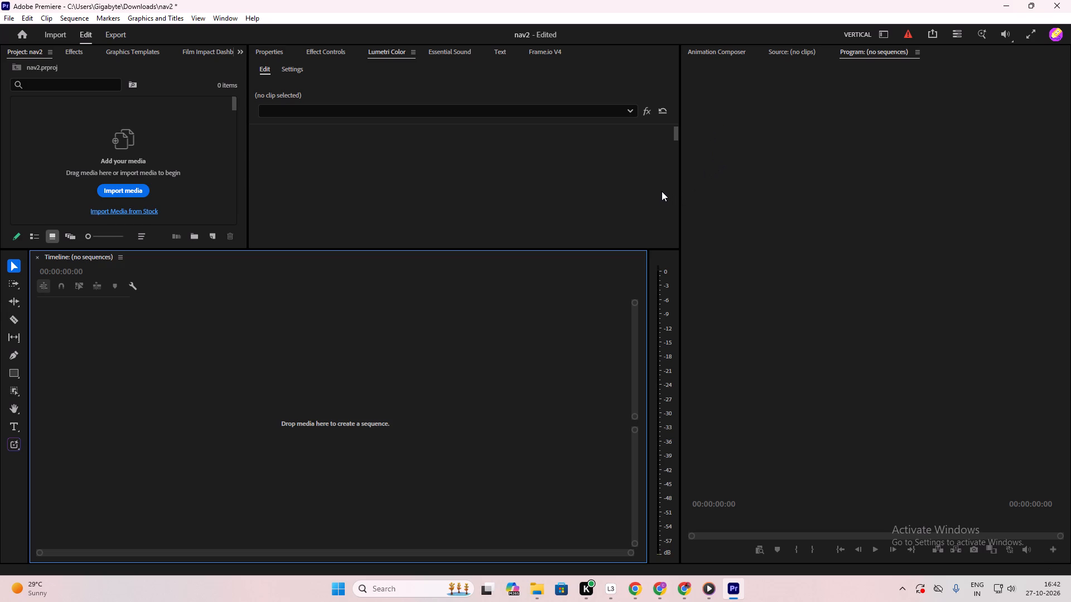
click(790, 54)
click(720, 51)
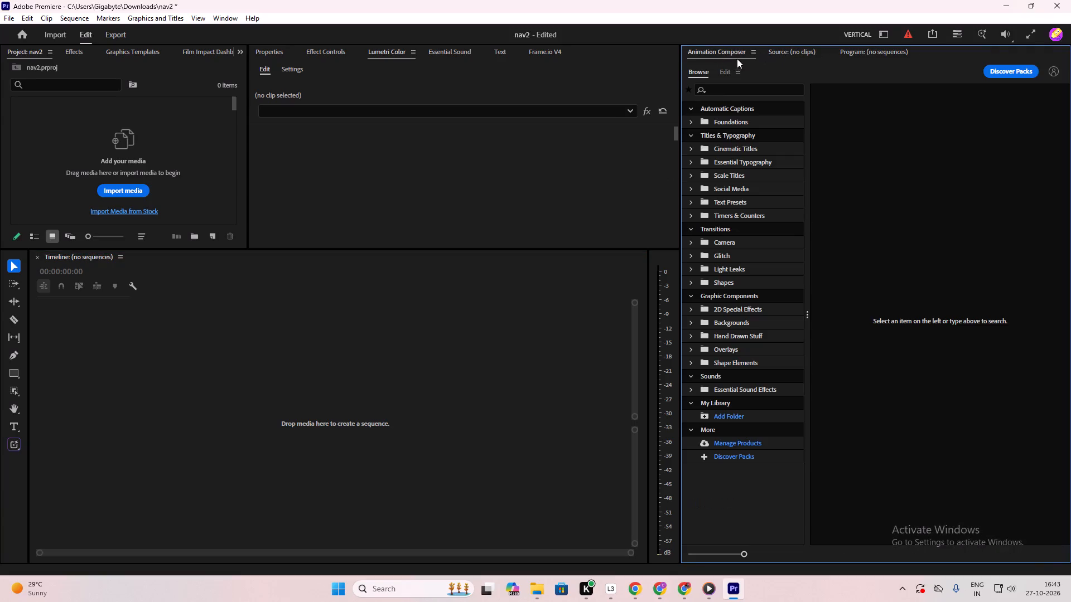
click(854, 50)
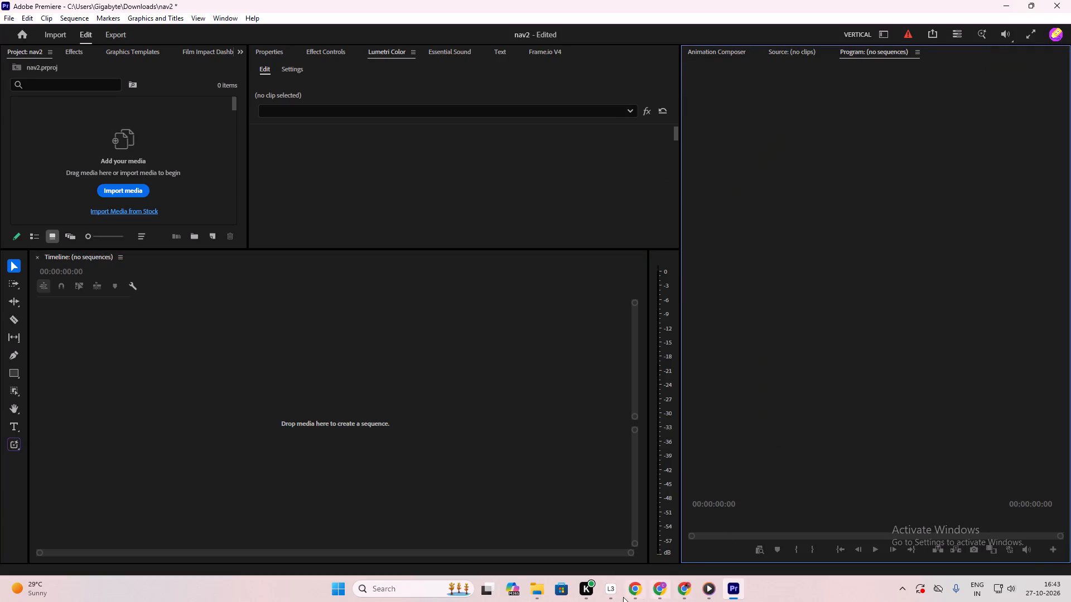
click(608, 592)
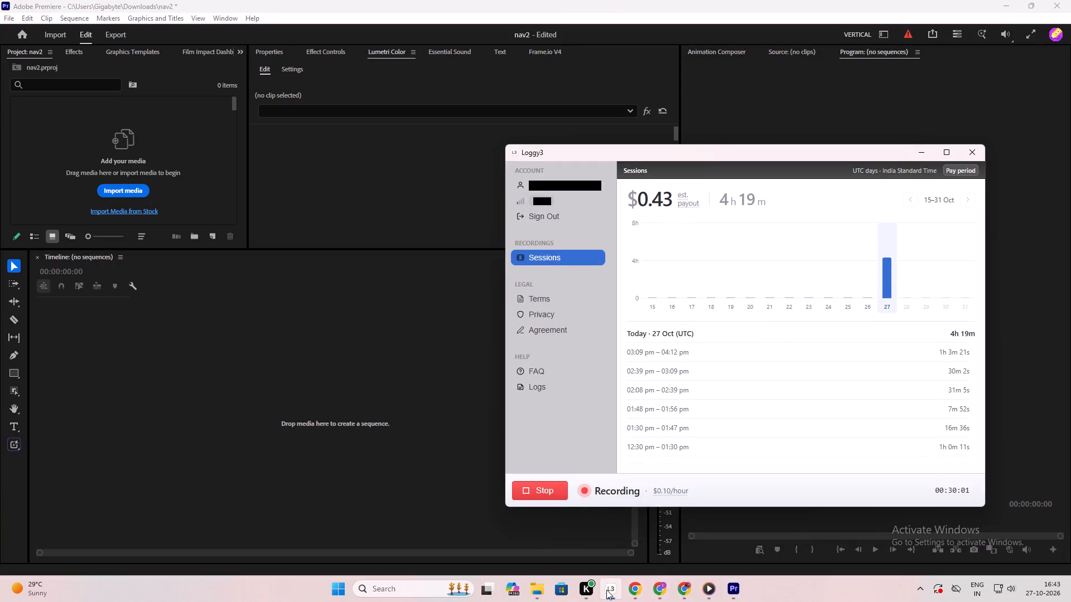
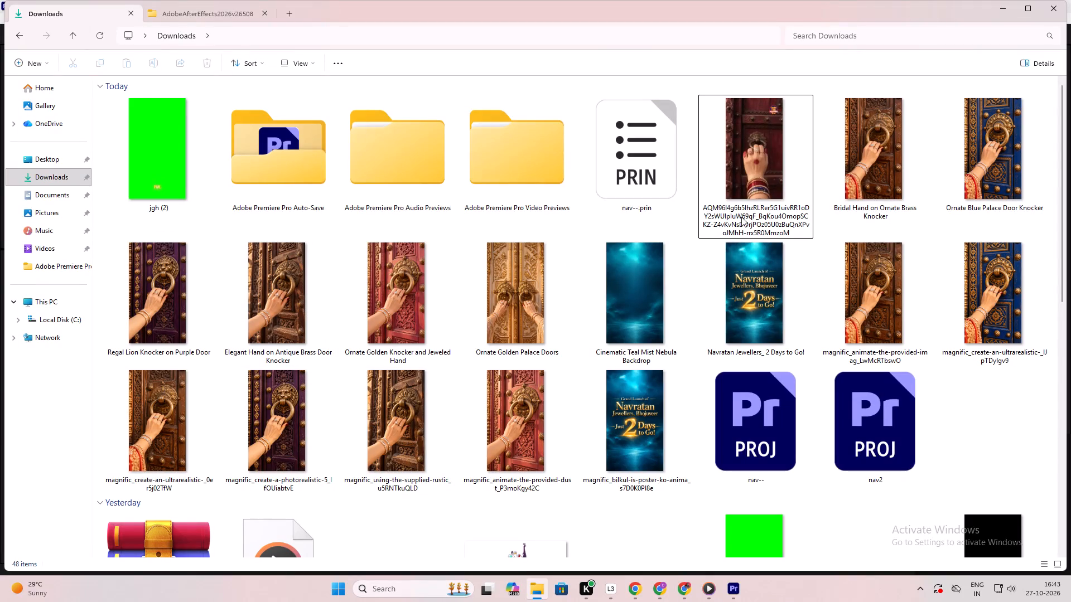
Create a sequence from the bangled-hand reference video in Downloads by placing it on the empty Premiere Pro timeline.
drag(753, 154, 734, 592)
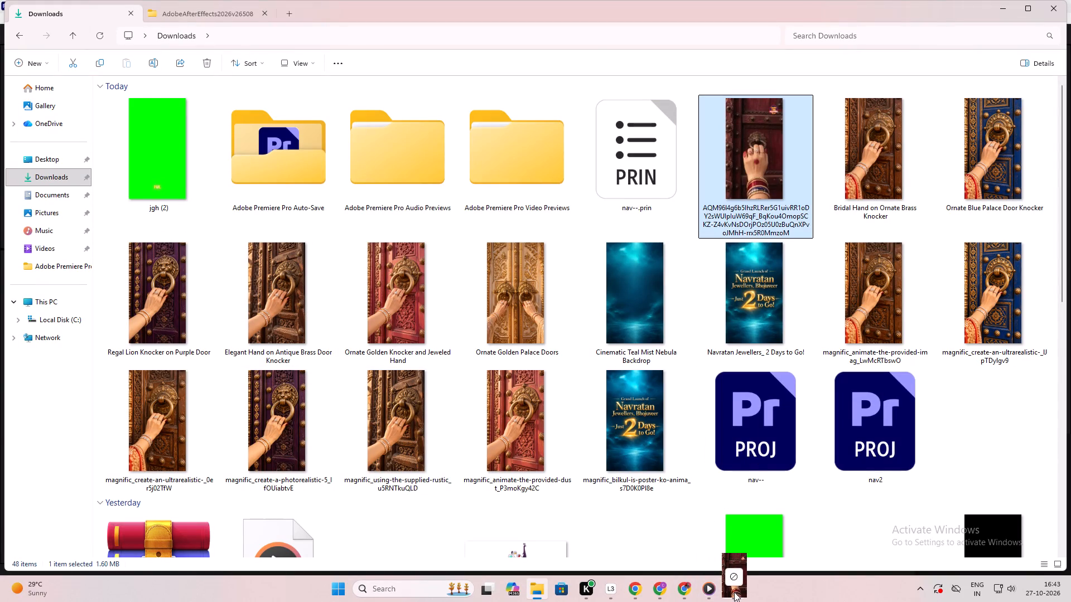
drag(734, 592, 232, 344)
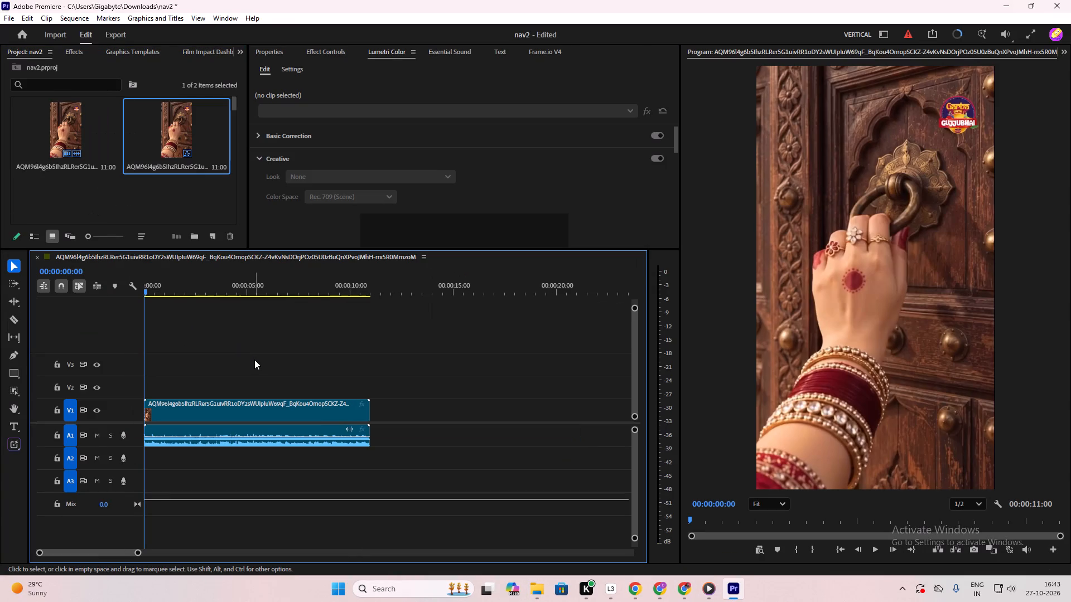
Play the opening door shots of the reference sequence to examine how they change.
key(space)
key(space)
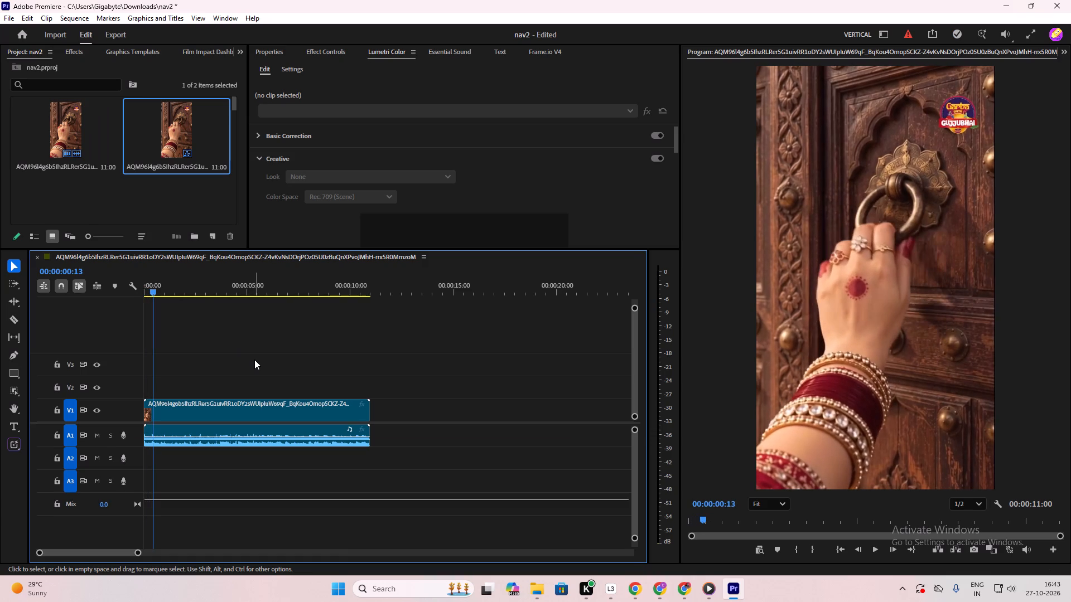
key(space)
key(space)
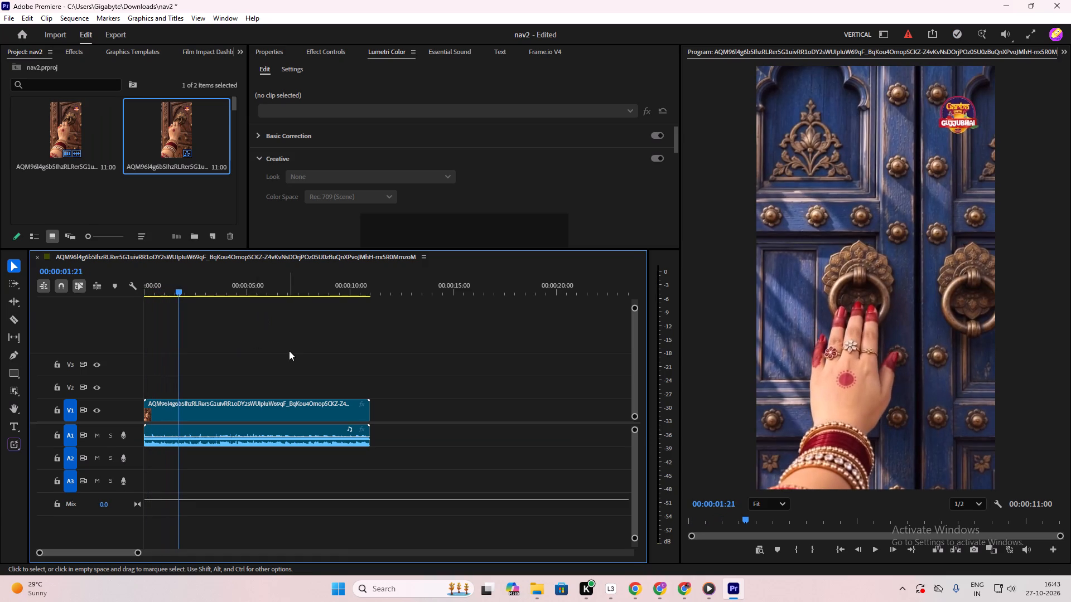
key(space)
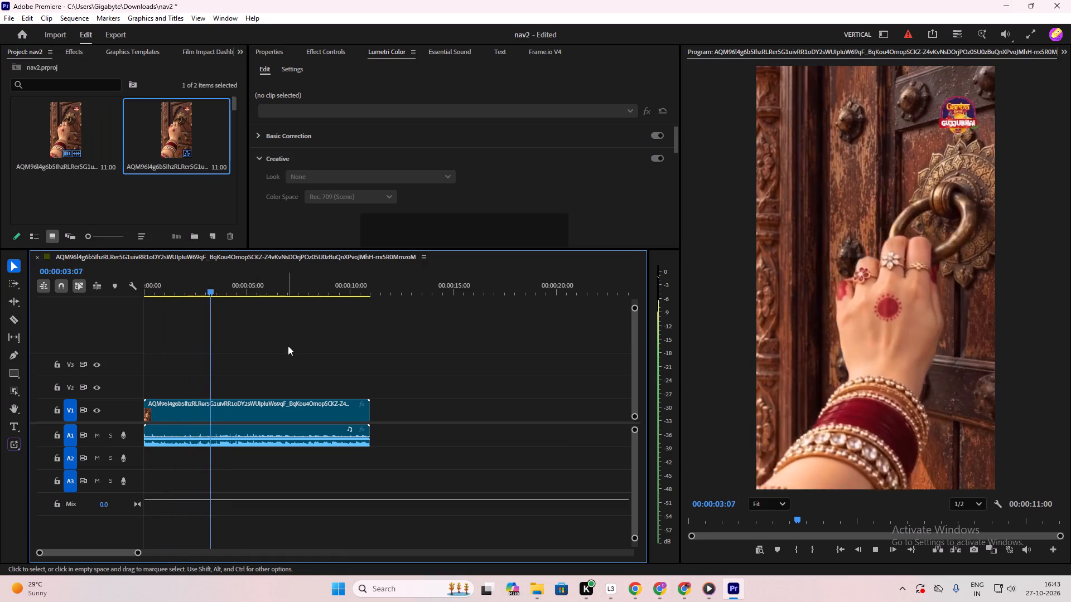
key(space)
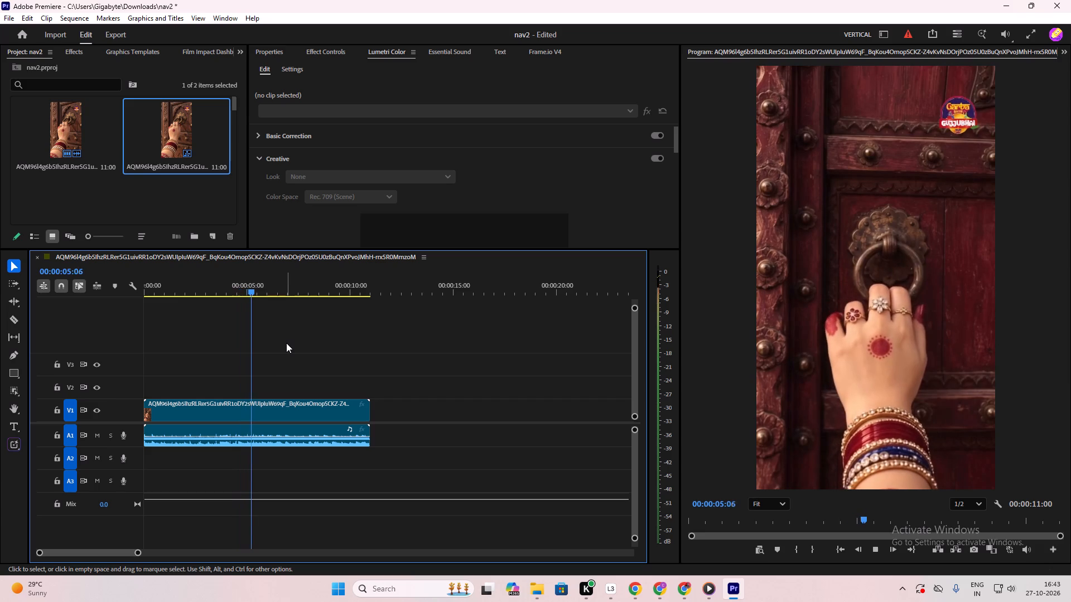
Run Scene Edit Detection on the reference clip, applying a cut at each detected cut point.
click(284, 415)
right_click(284, 416)
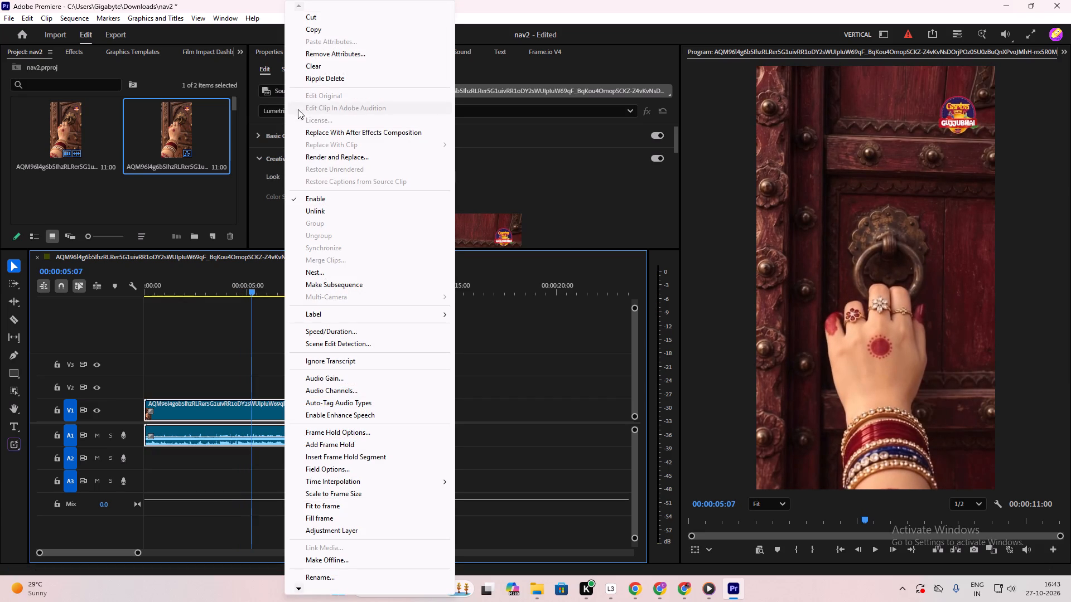
click(334, 341)
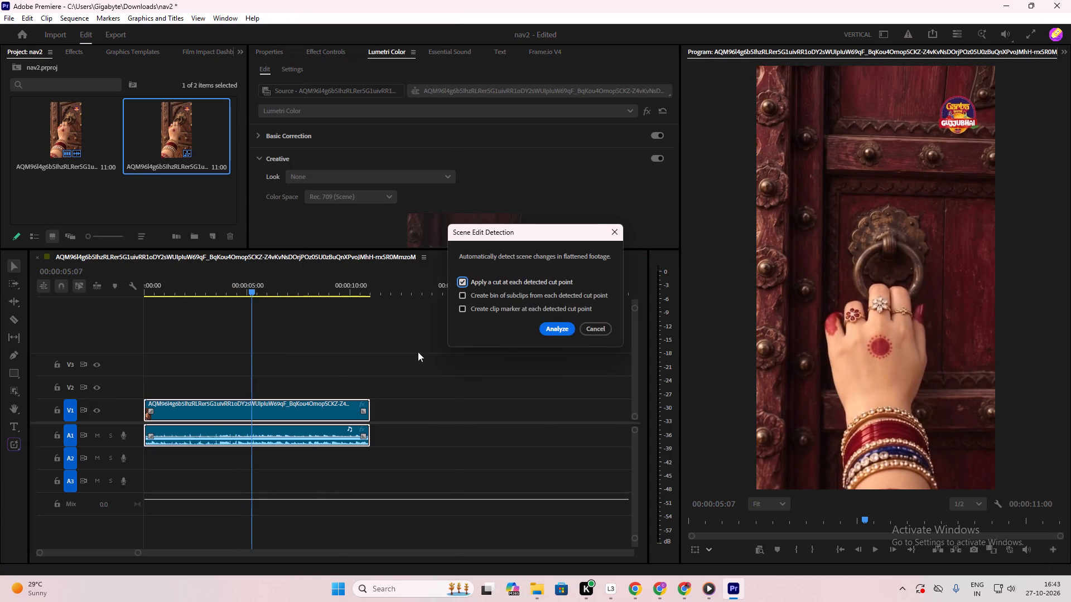
click(554, 331)
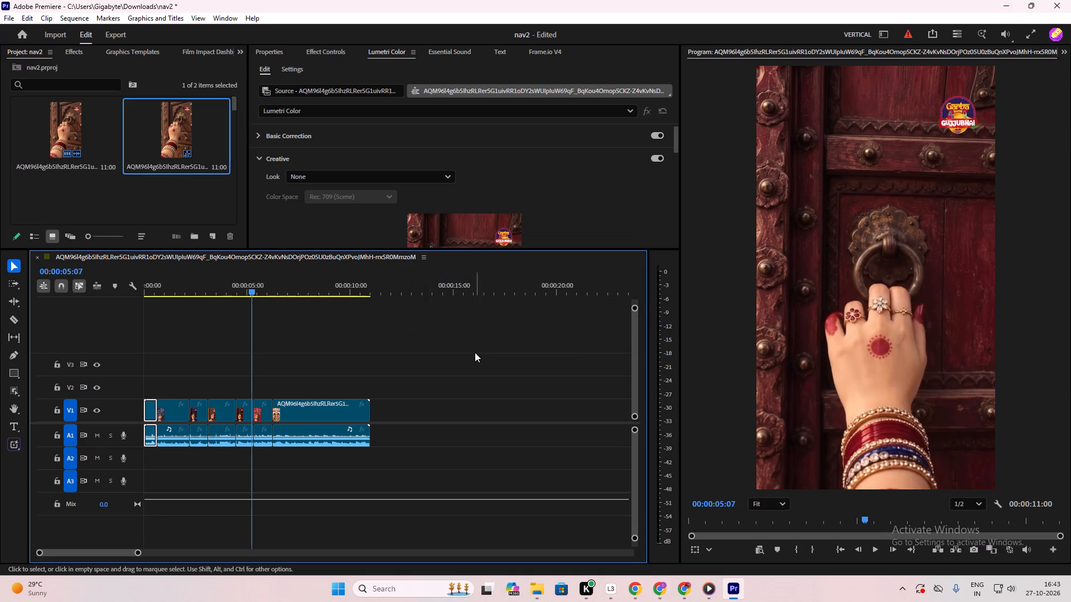
Review the cut reference sequence from its start through the door-opening transition into the closing title.
drag(255, 289, 79, 341)
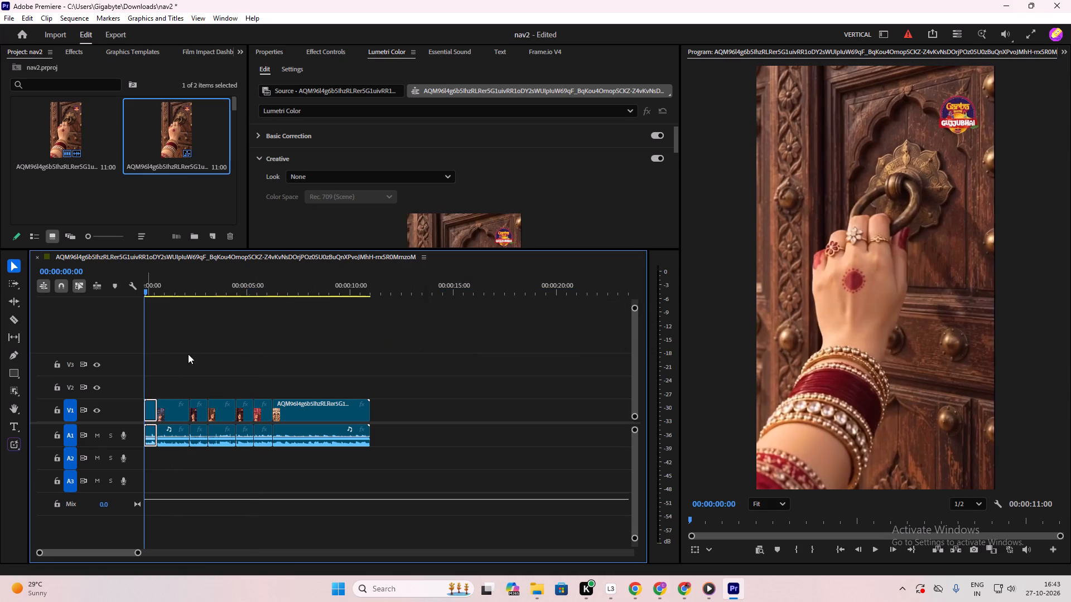
click(252, 347)
key(space)
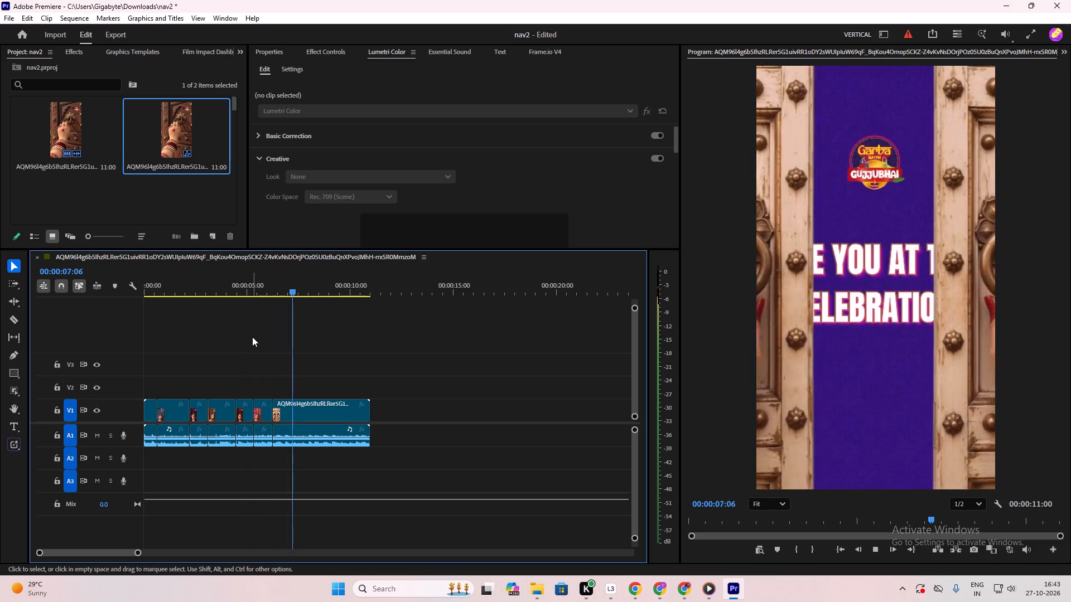
key(space)
drag(316, 284, 255, 305)
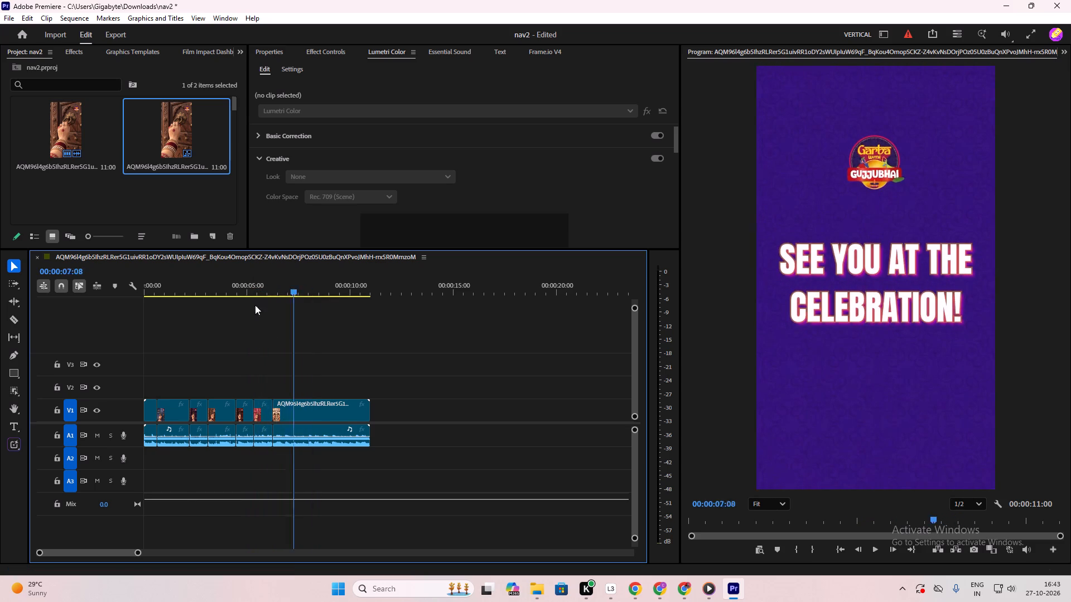
drag(255, 305, 110, 332)
drag(138, 554, 82, 559)
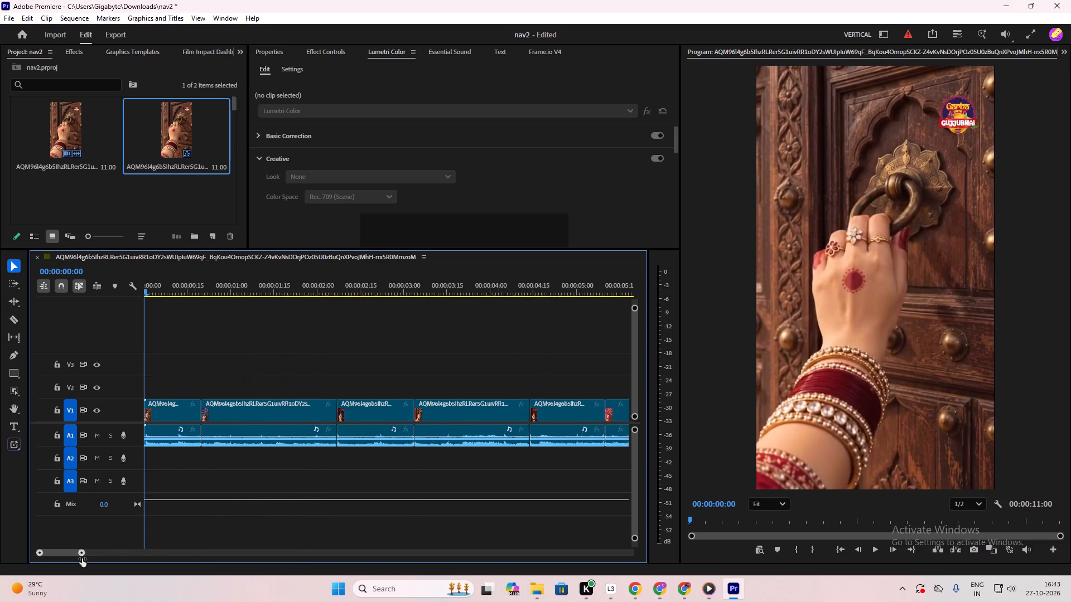
drag(82, 559, 110, 559)
click(349, 339)
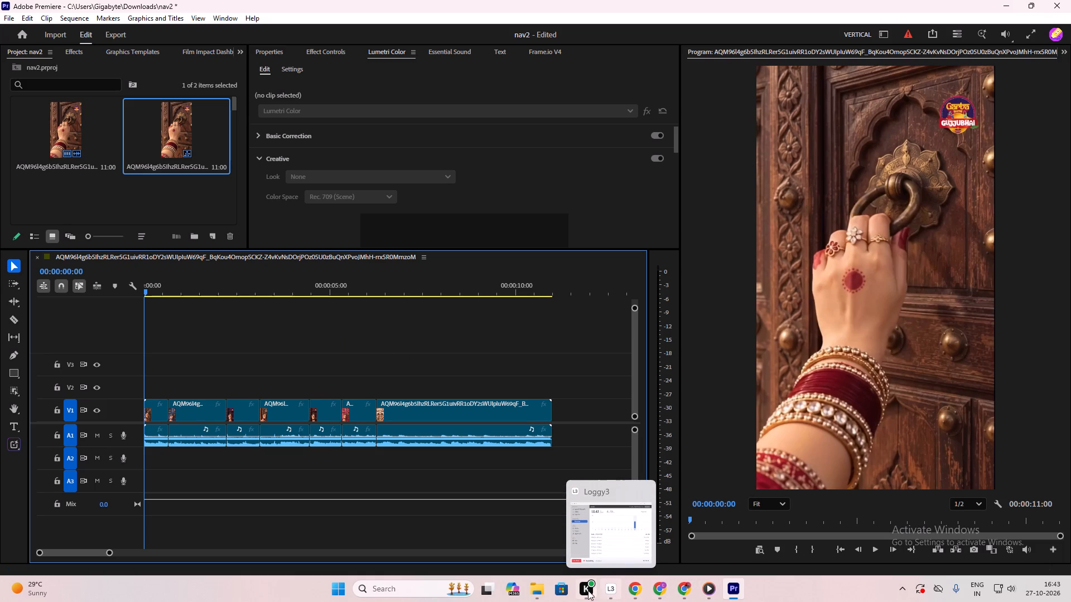
Preview the magnific_animate-the-provided-imag_LwMcRTbswO video in the Downloads folder and delete it.
click(536, 590)
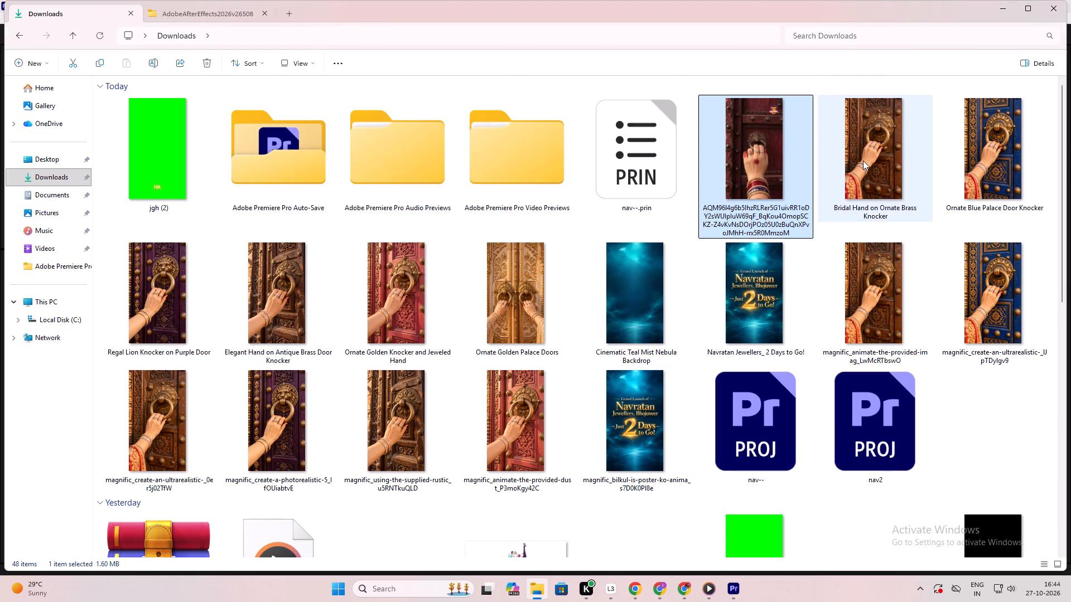
click(863, 161)
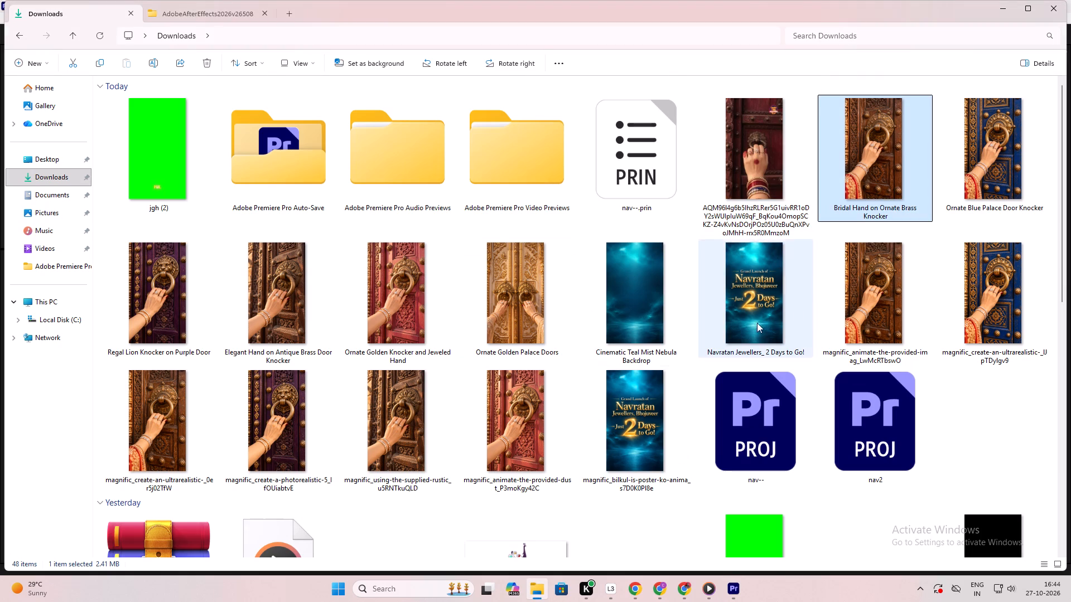
click(871, 293)
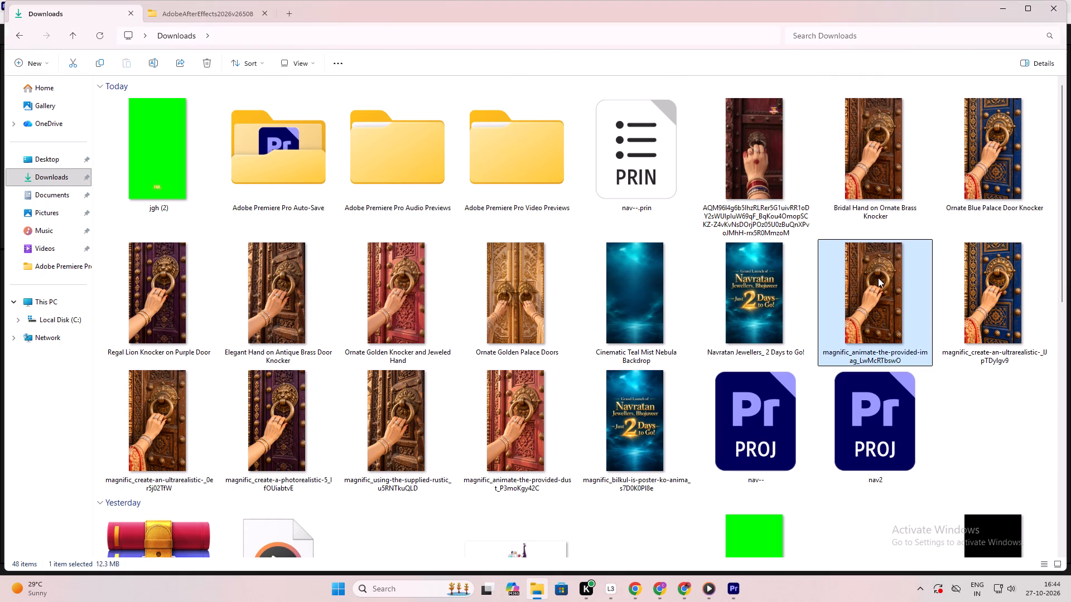
double_click(880, 263)
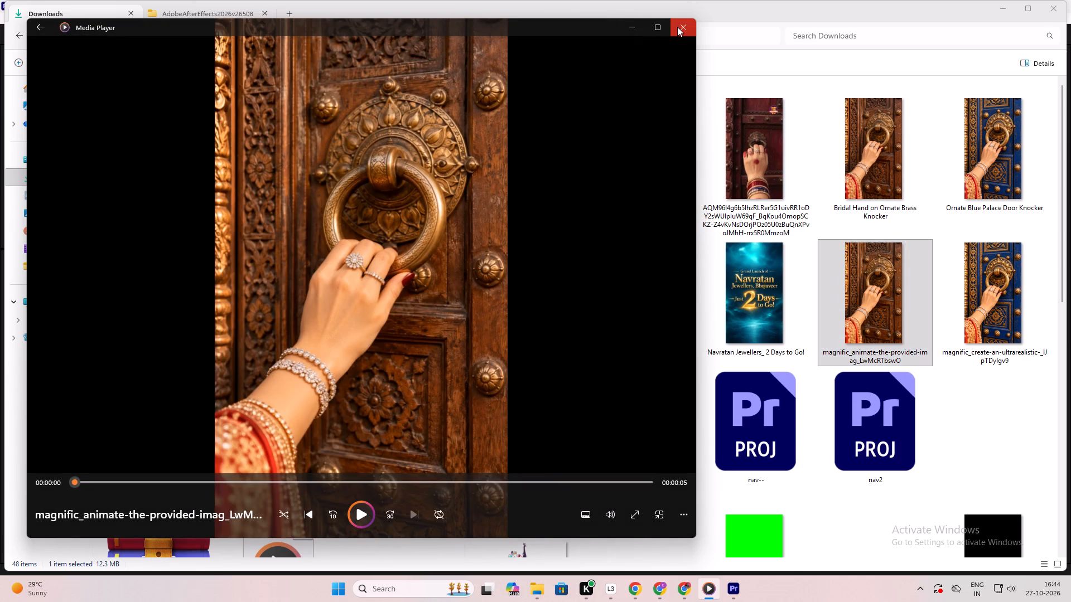
click(684, 28)
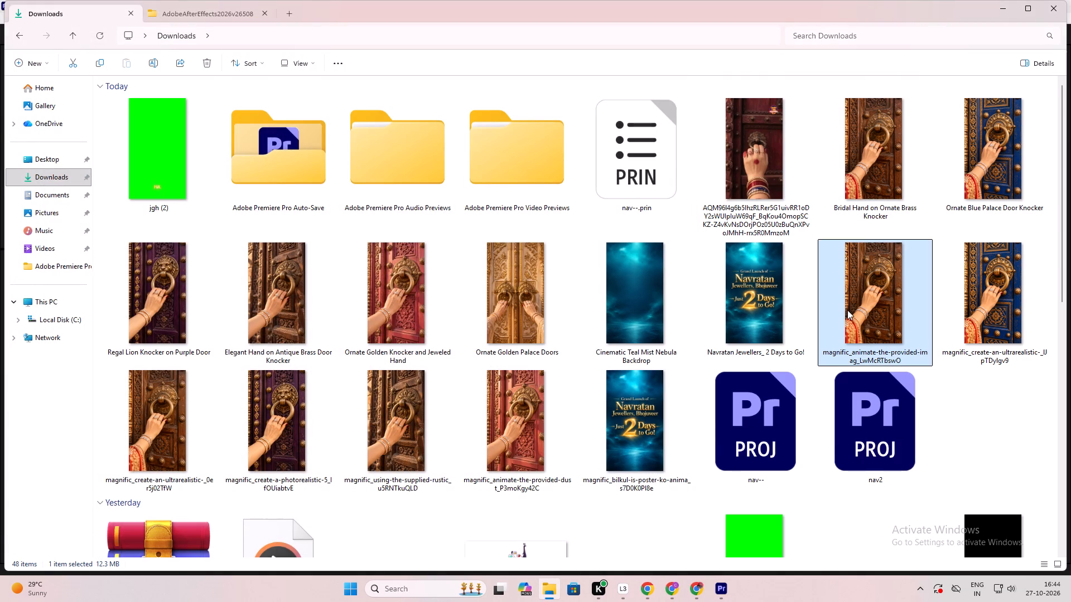
key(ctrl+d)
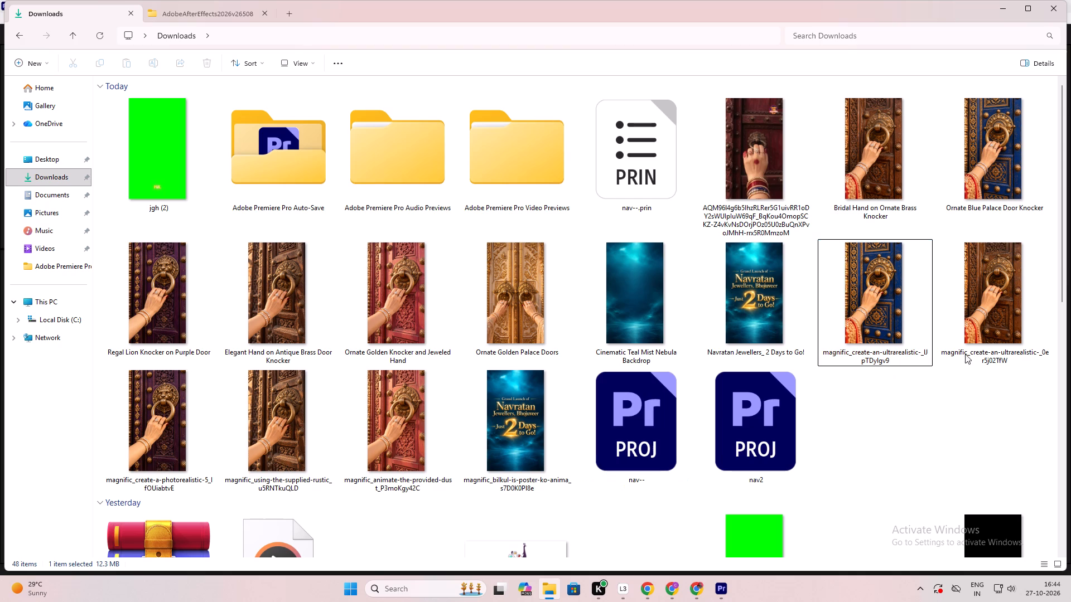
Add the brown-door video magnific_create-an-ultrarealistic-_0er5j02TfW from Downloads to track V2 at the sequence start, above the reference.
click(973, 311)
drag(994, 275, 740, 590)
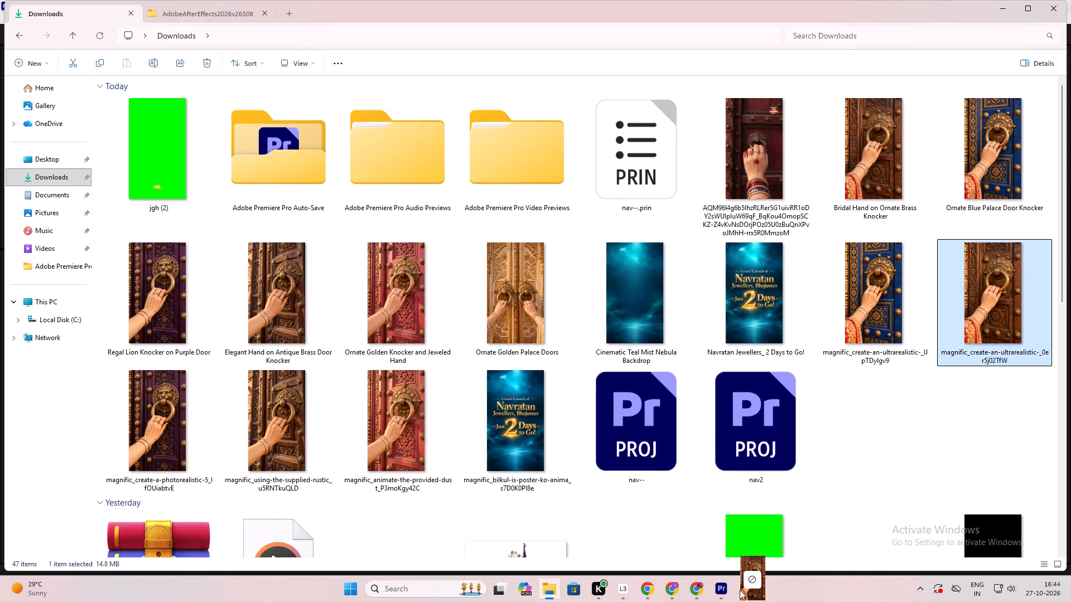
drag(740, 590, 308, 436)
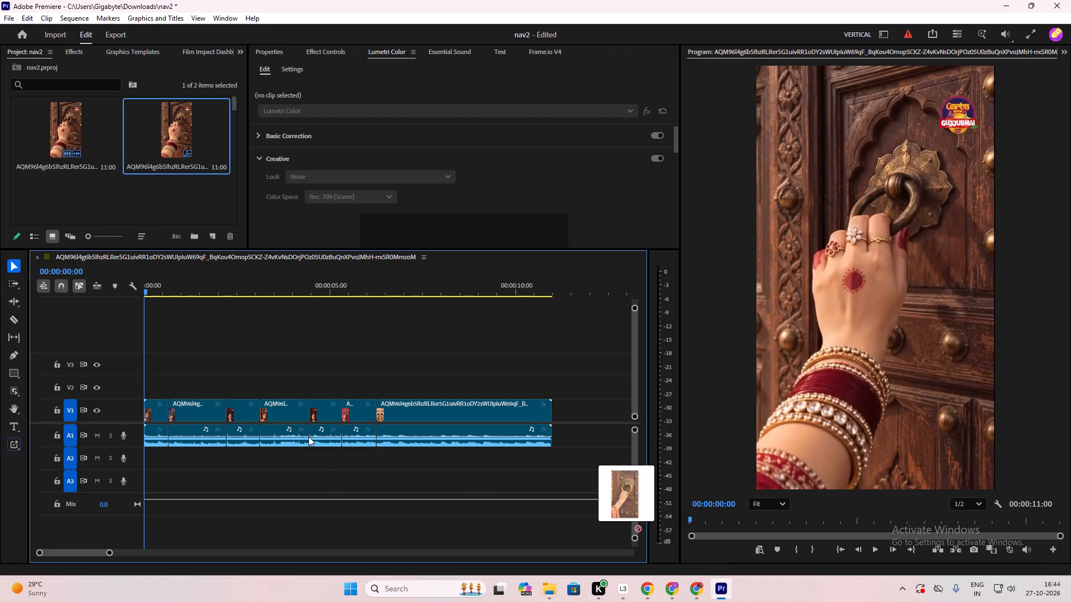
drag(308, 436, 139, 390)
click(243, 351)
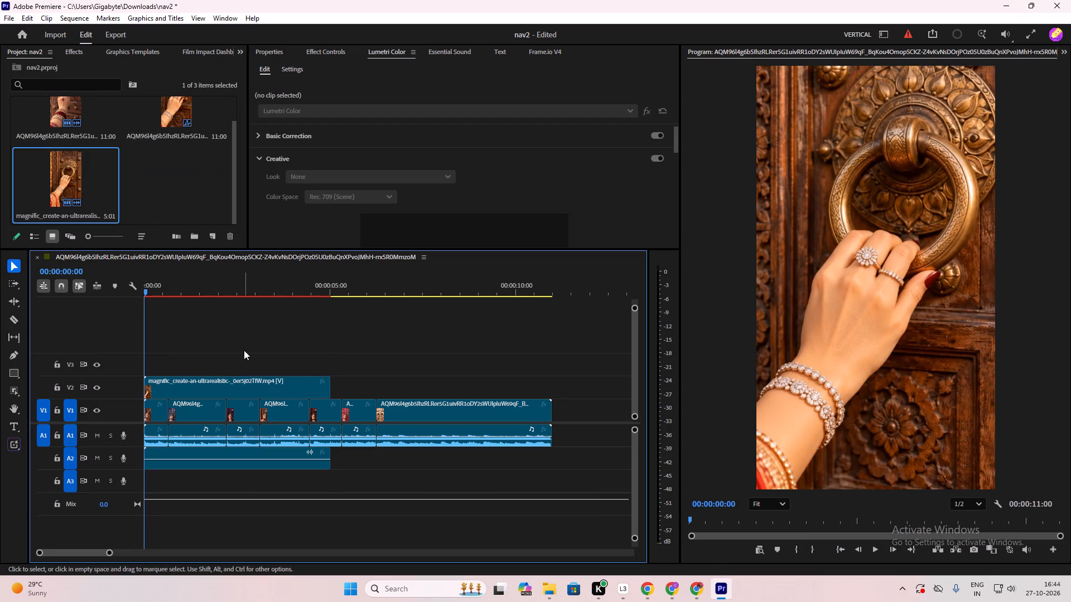
Reframe the V2 door-knock clip by setting its scale to 82 and moving it down to position about 363, 746.
click(236, 387)
key(space)
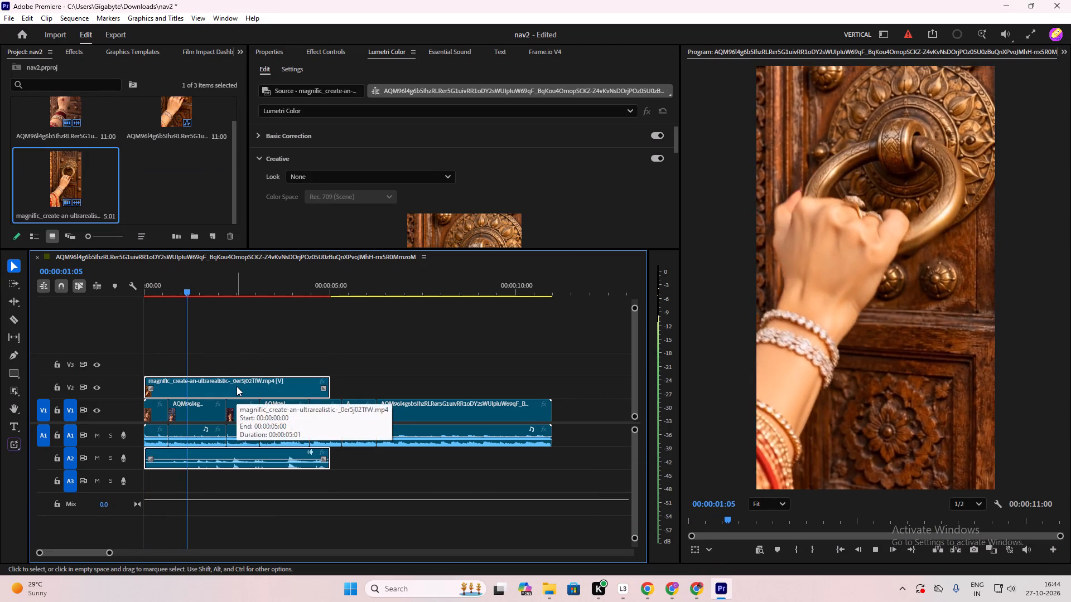
key(space)
click(236, 391)
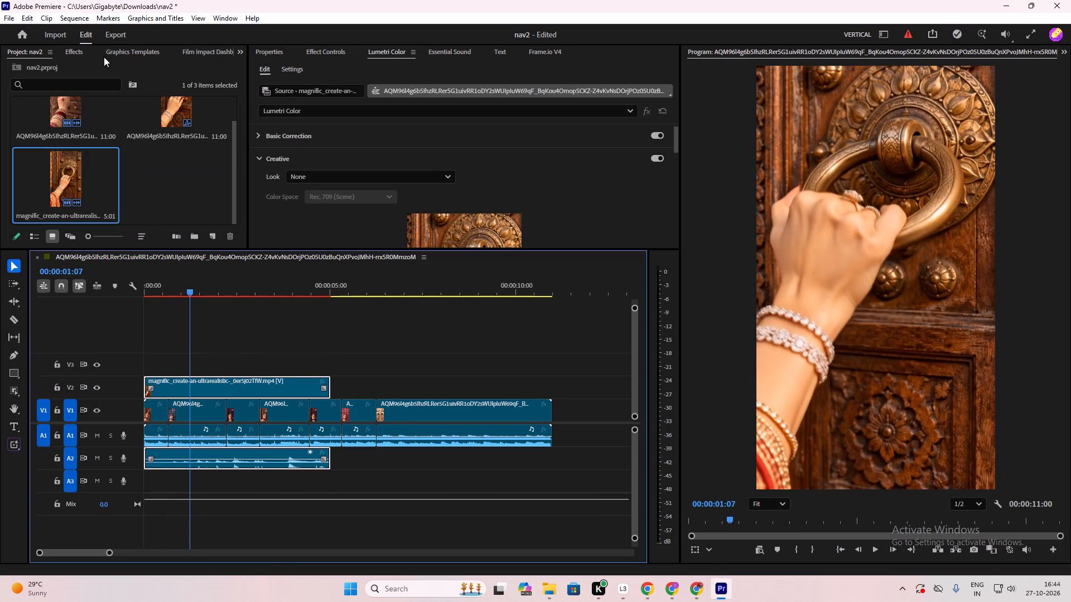
click(79, 55)
click(27, 55)
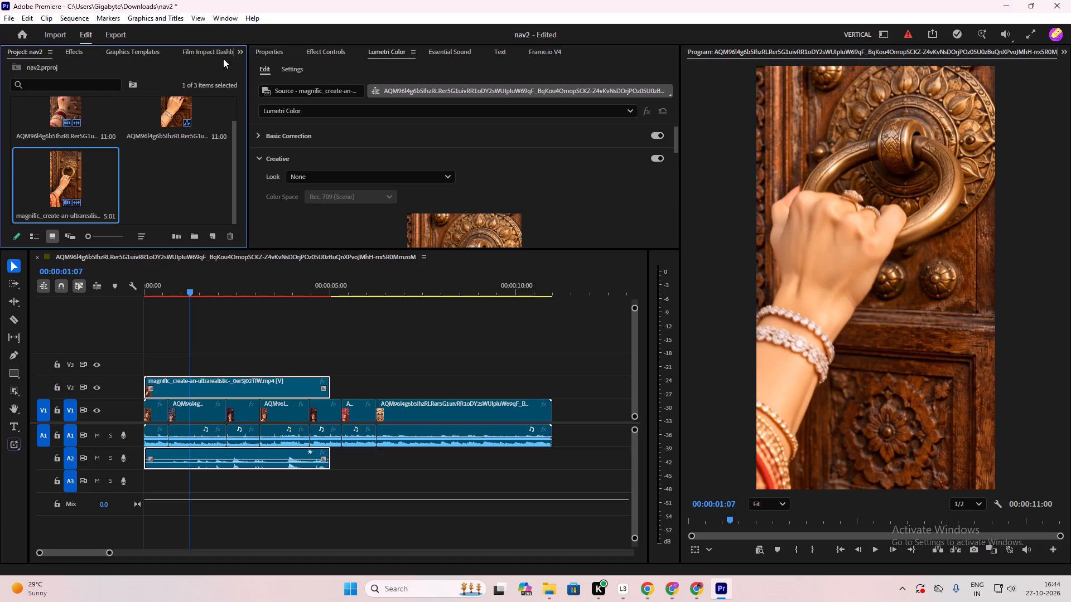
click(330, 51)
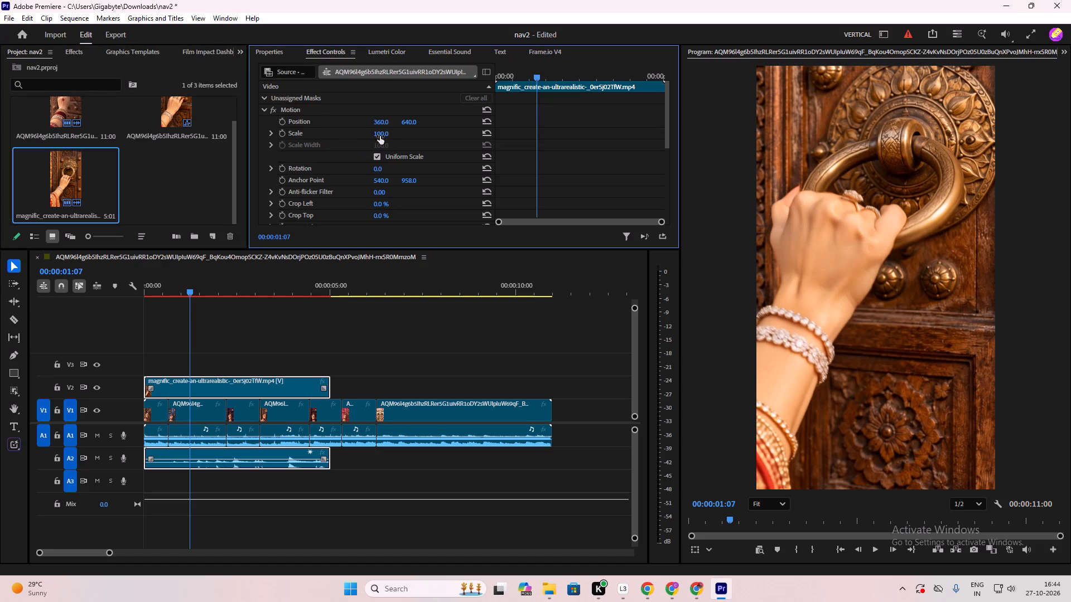
drag(380, 136, 374, 142)
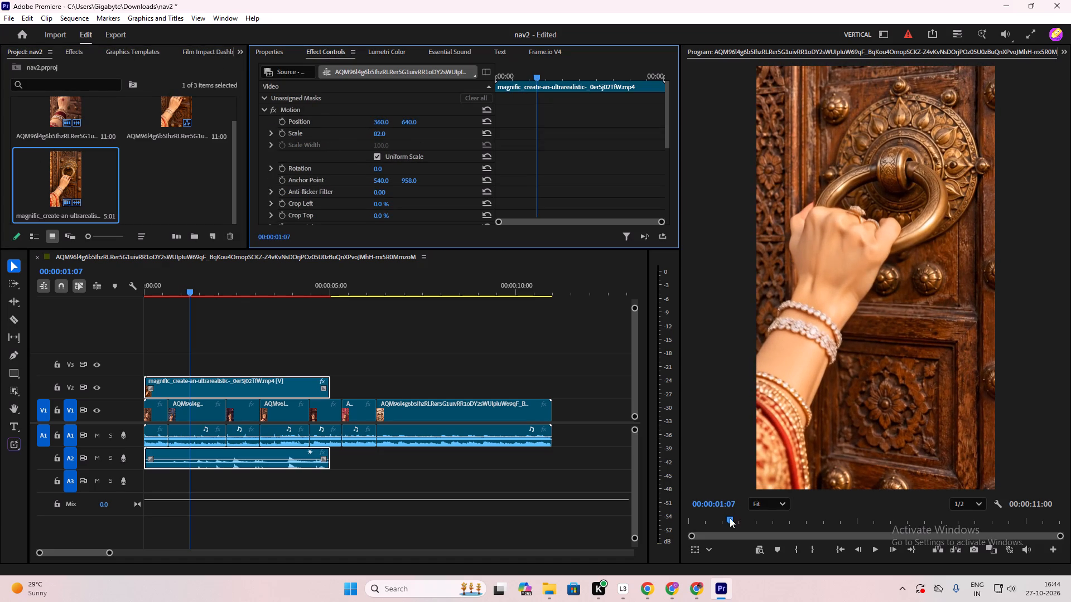
click(698, 550)
drag(899, 349, 900, 395)
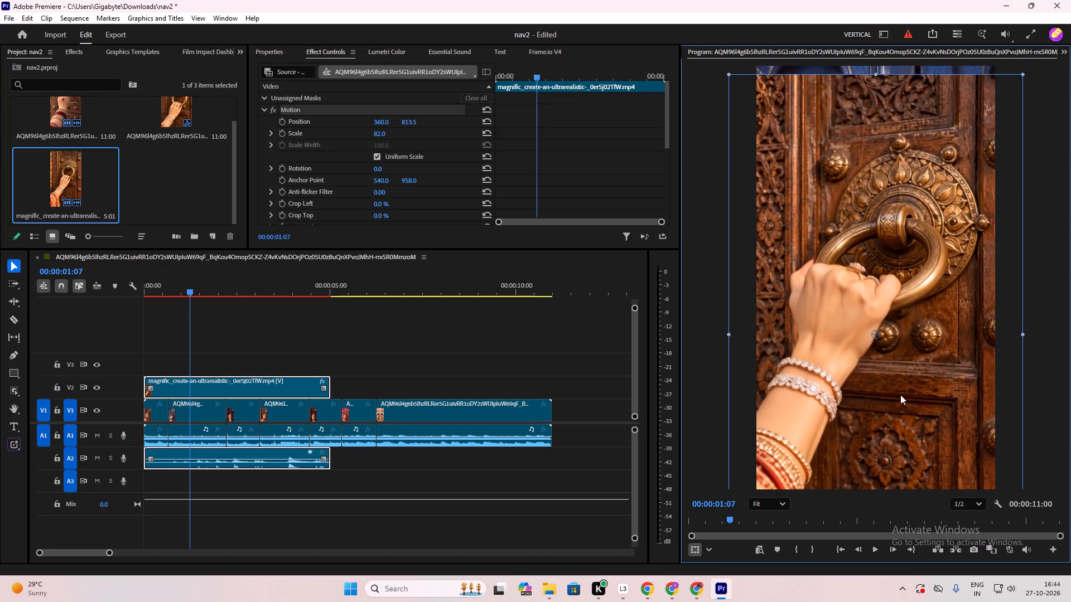
drag(900, 395, 900, 384)
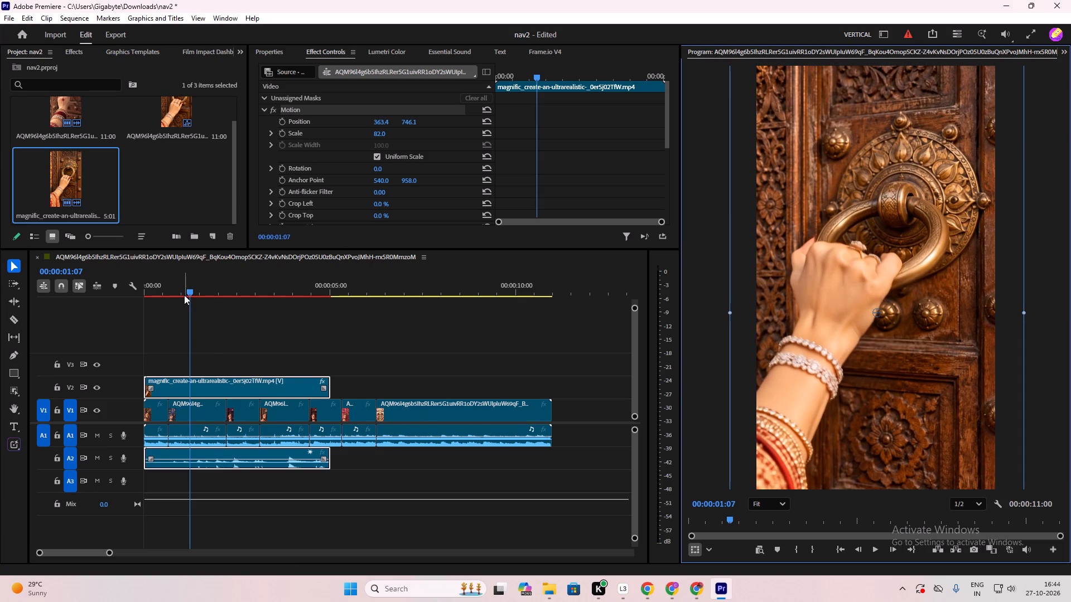
Review the reframed V2 clip from the start to find the knocking moment, leaving the playhead at 00:00:03:02.
drag(187, 286, 119, 327)
click(247, 332)
key(space)
key(space)
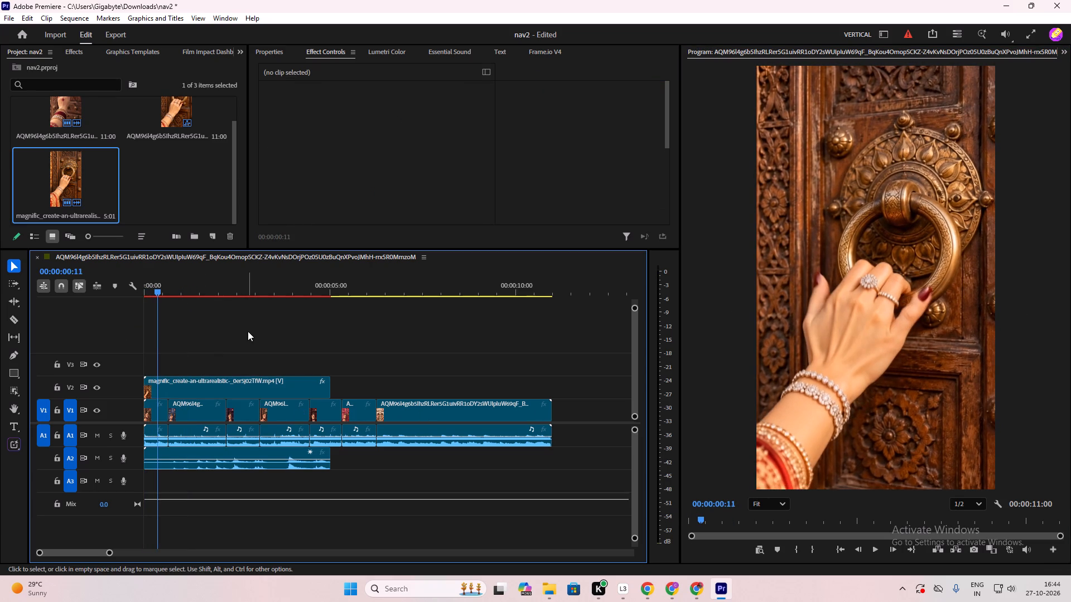
key(space)
key(space)
key(space)
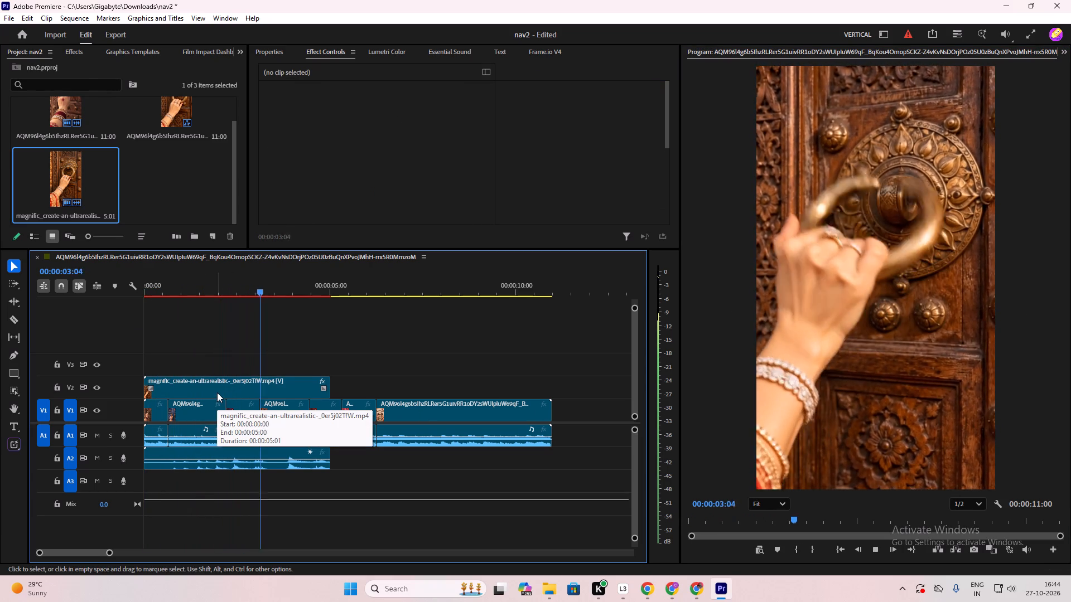
key(space)
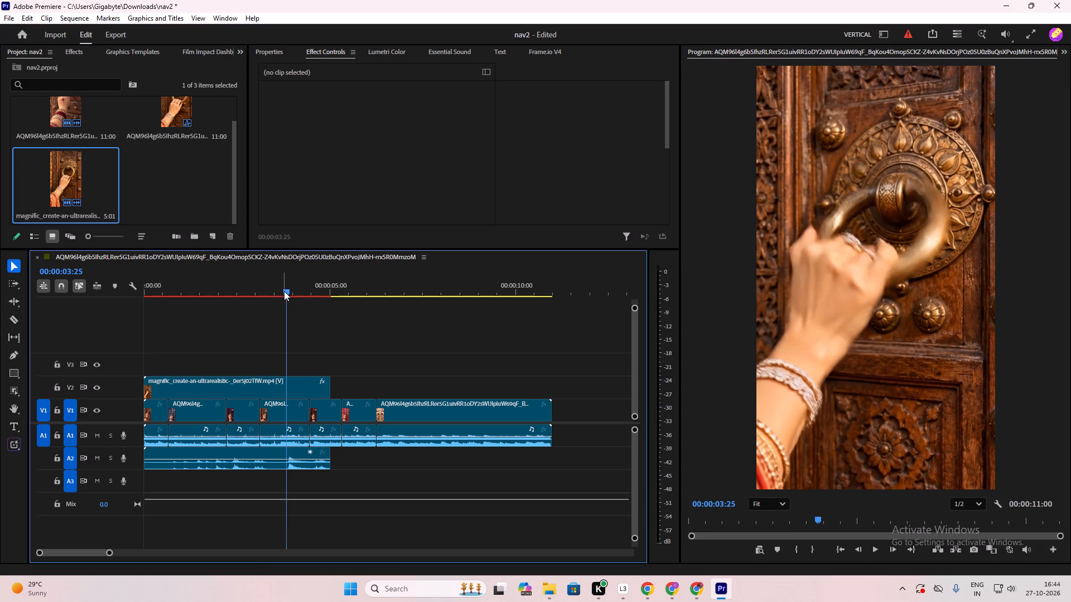
drag(284, 290, 258, 304)
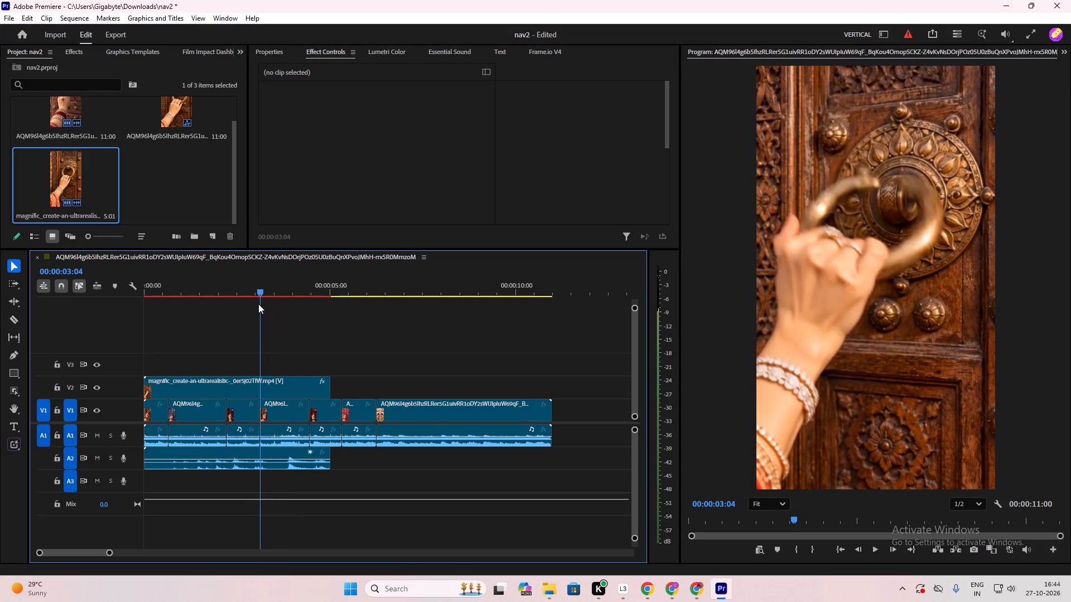
drag(258, 304, 256, 304)
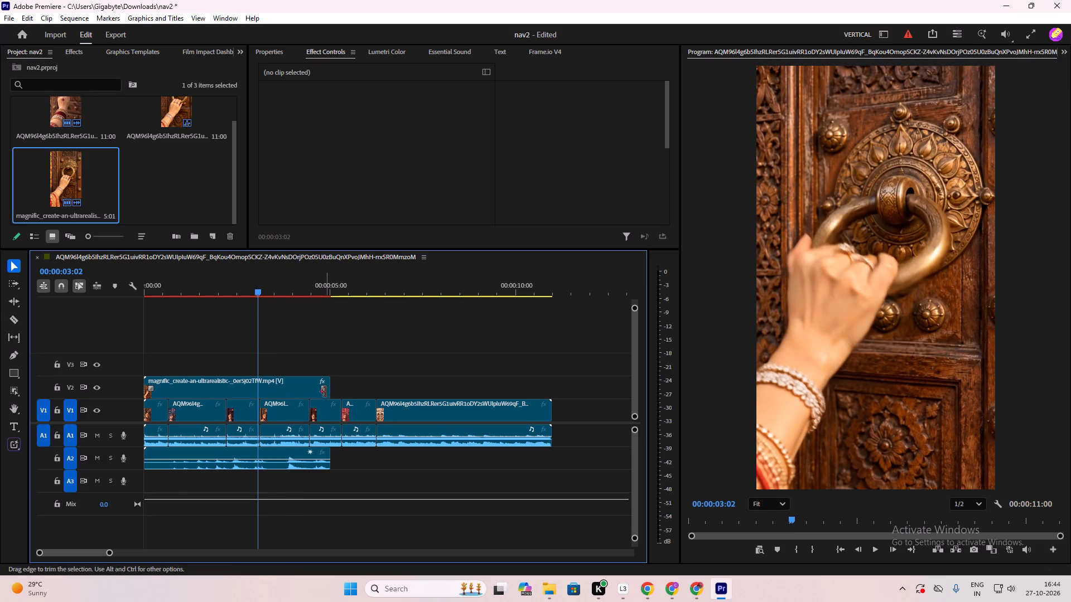
Turn off linked selection and trim the end of the V2 door-knock video back to 00:00:03:02.
click(81, 289)
drag(329, 389, 290, 383)
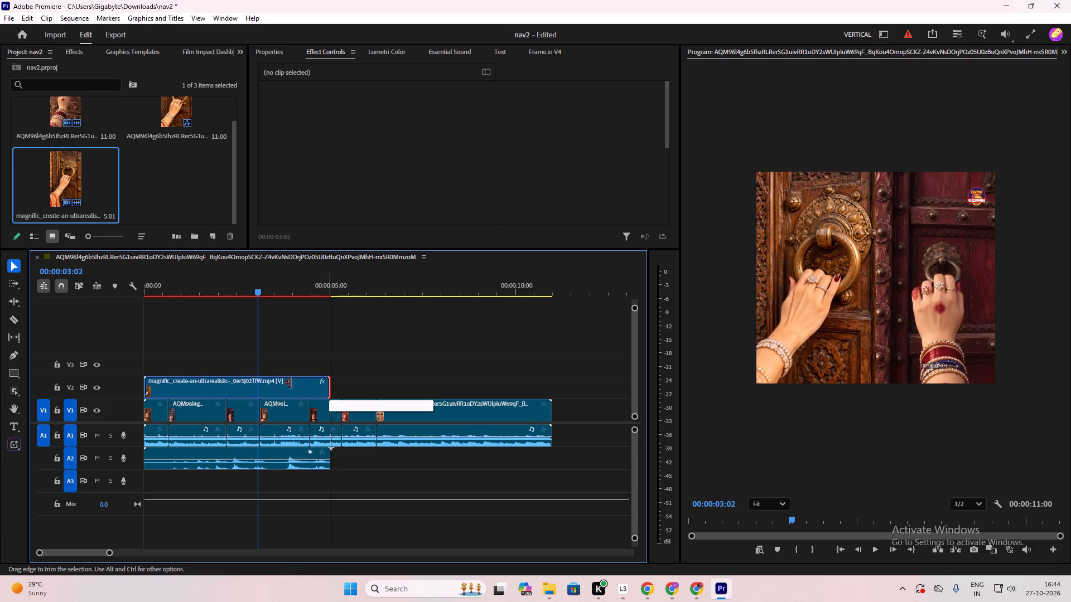
drag(290, 383, 262, 389)
Remove the door-knock clip's audio from track A2.
click(279, 459)
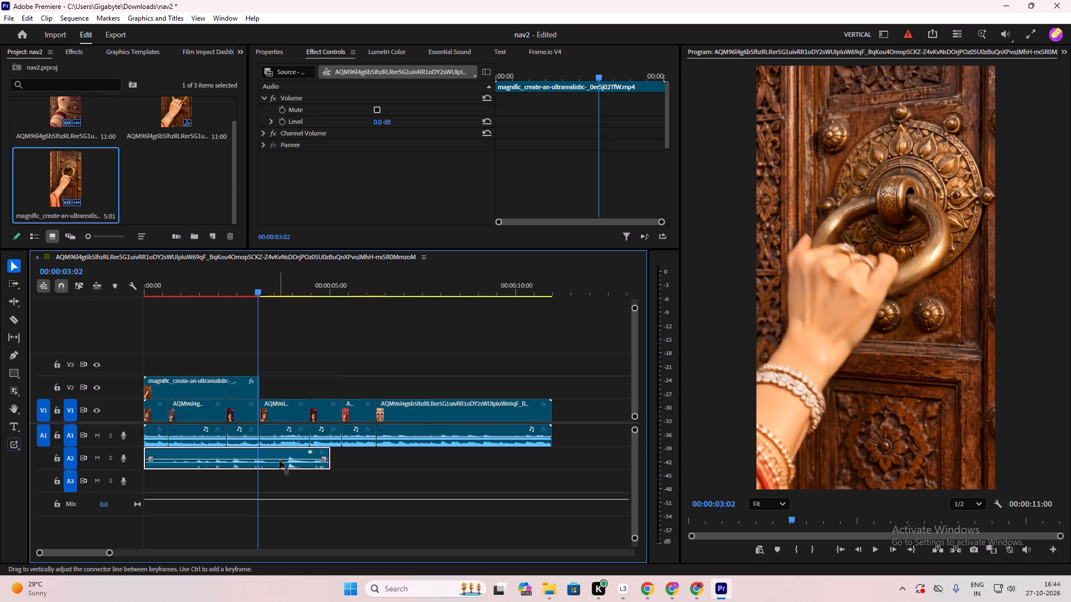
key(ctrl+x)
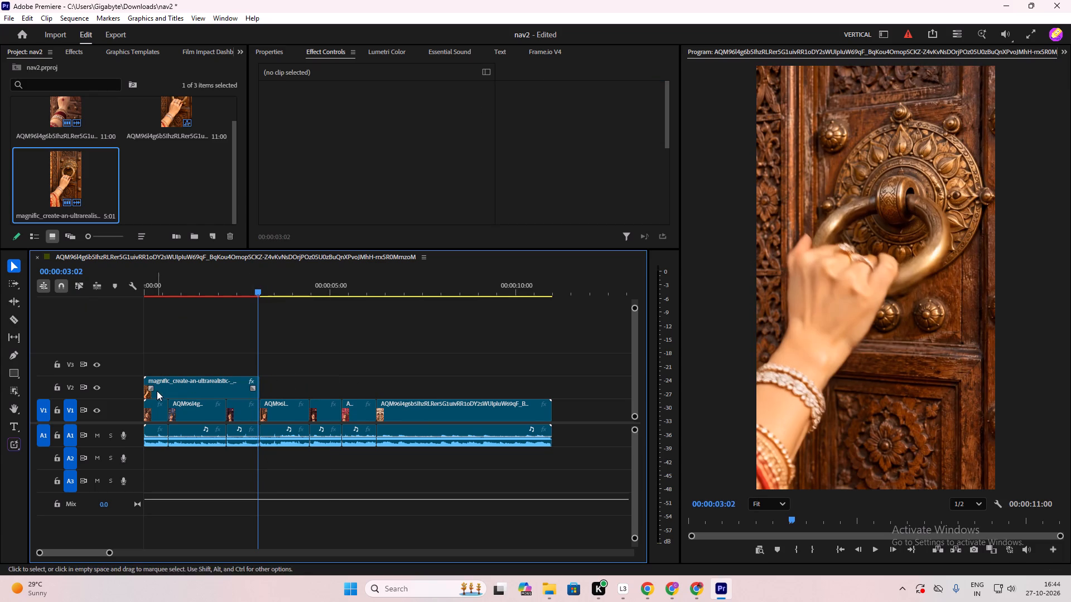
Trim the start of the V2 door-knock clip to 00:00:00:27 and move the clip back to the sequence start.
drag(260, 287, 207, 317)
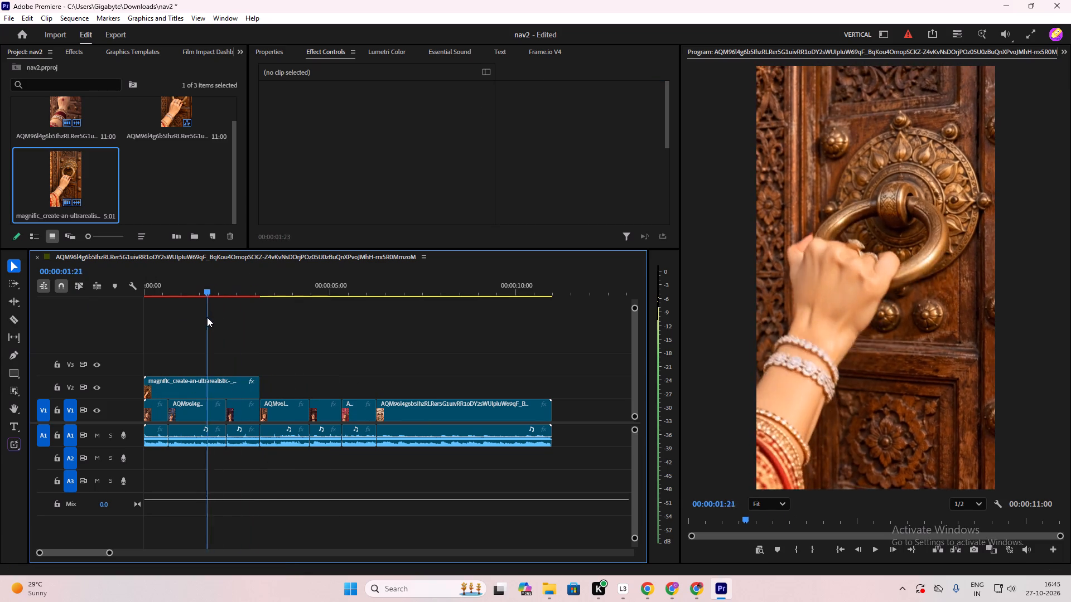
drag(207, 317, 178, 332)
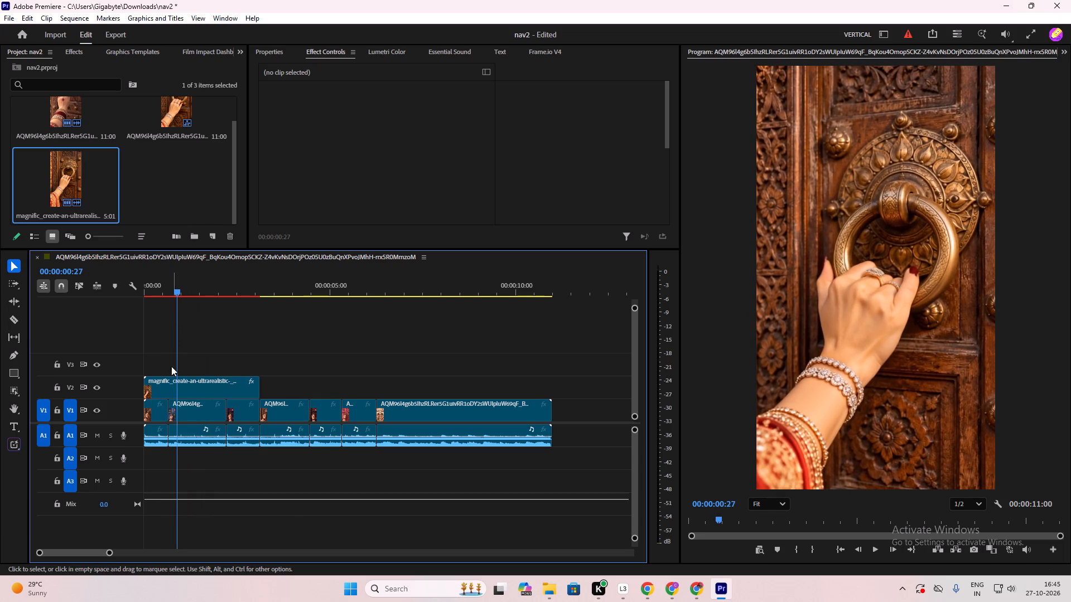
drag(146, 394, 178, 403)
drag(213, 391, 178, 387)
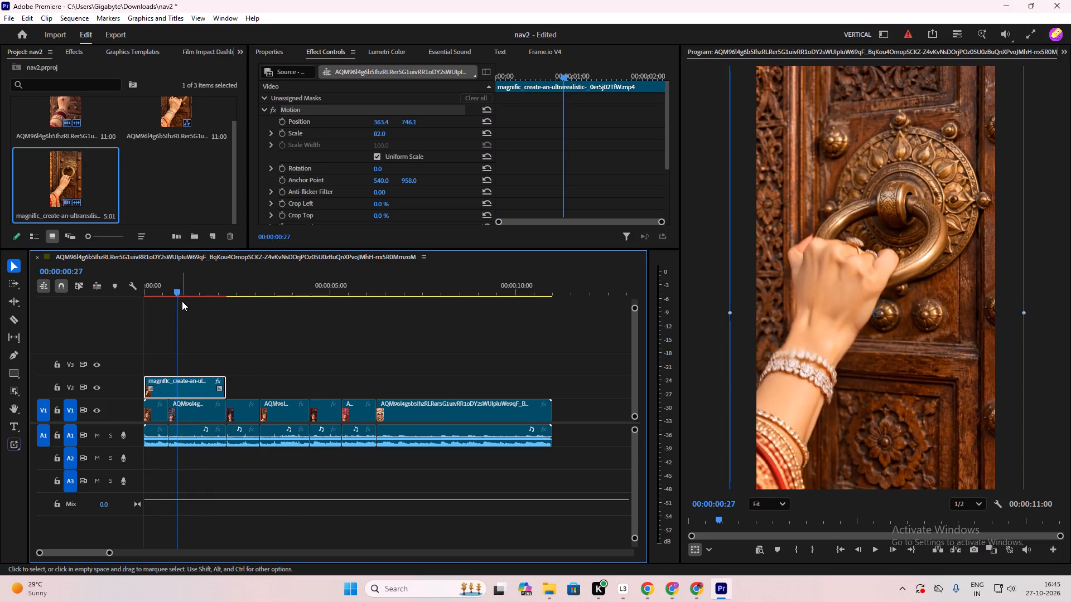
Play the trimmed V2 door-knock clip from the sequence start to check the timing of the knocks.
drag(180, 289, 120, 329)
click(255, 322)
key(space)
key(space)
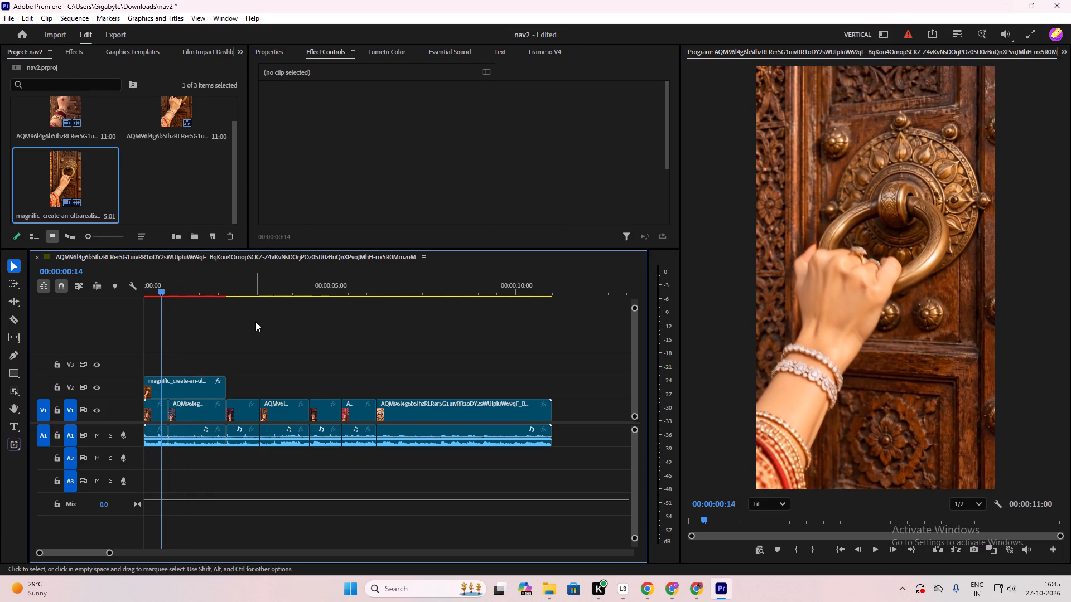
key(space)
key(space)
drag(185, 291, 152, 304)
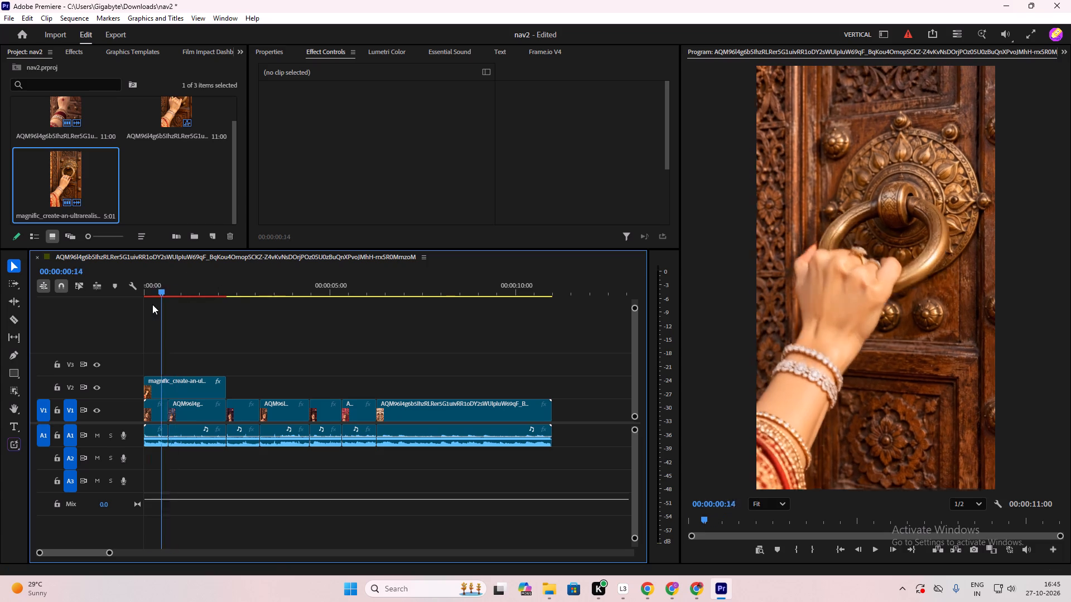
drag(152, 304, 143, 309)
click(177, 390)
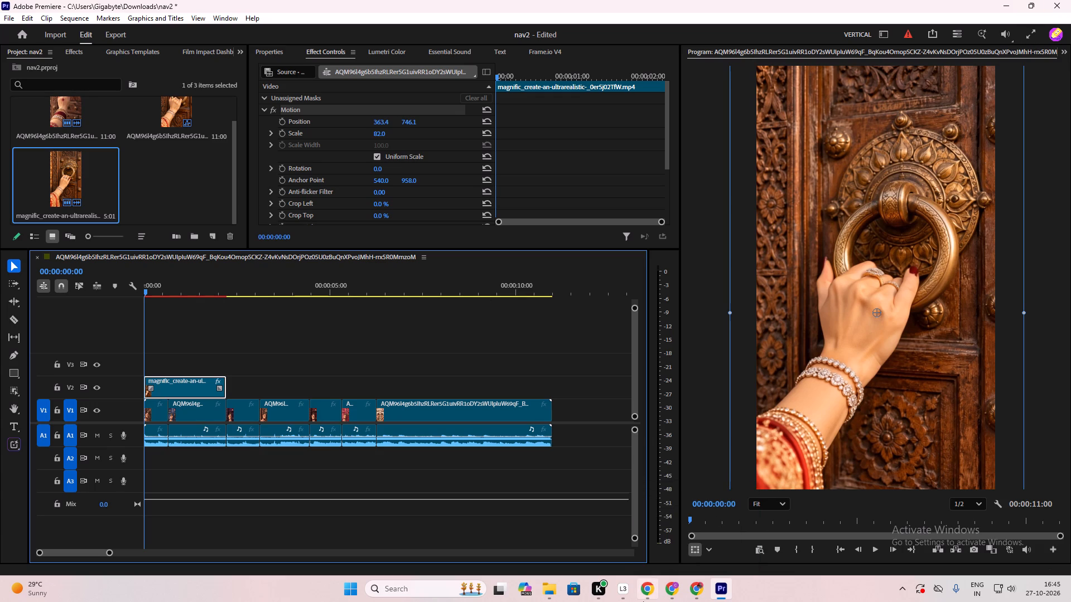
click(697, 591)
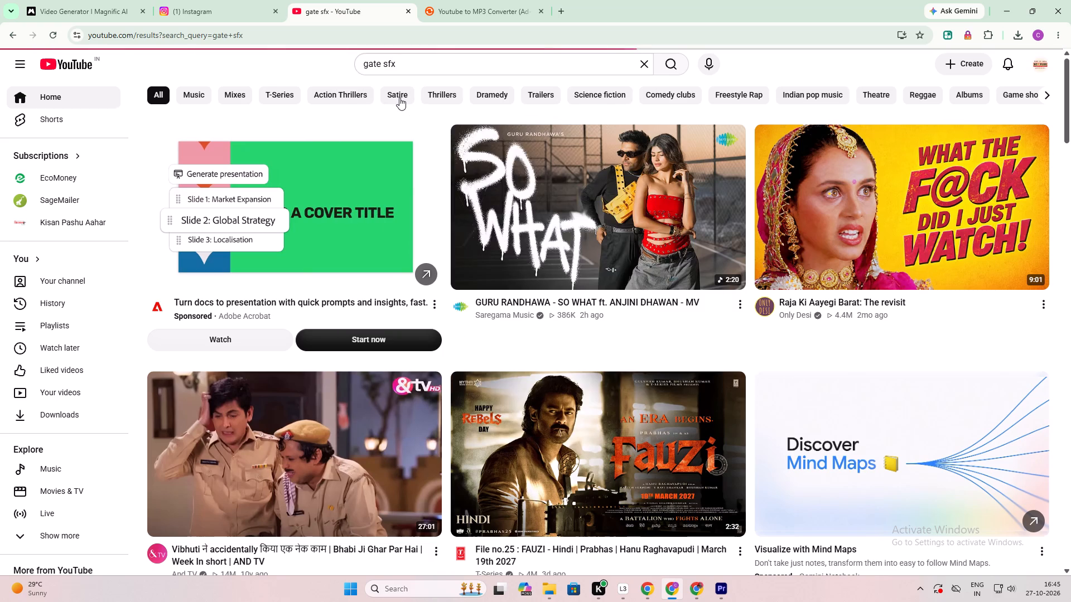
Browse the gate sfx results for a sound effect that suits the door-knocker shot.
scroll(437, 251, down, 5)
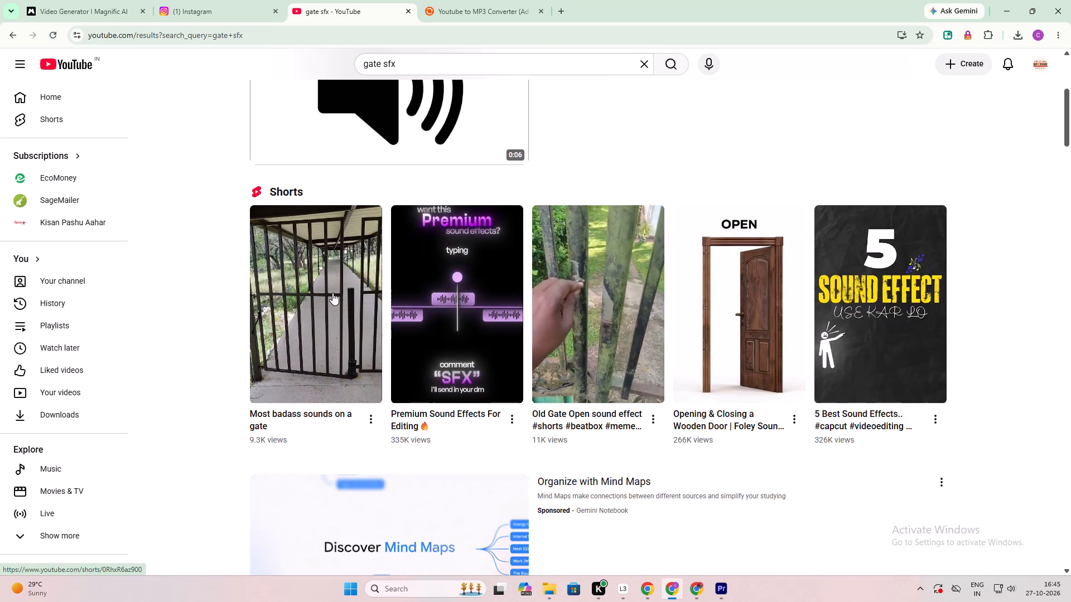
scroll(415, 285, down, 8)
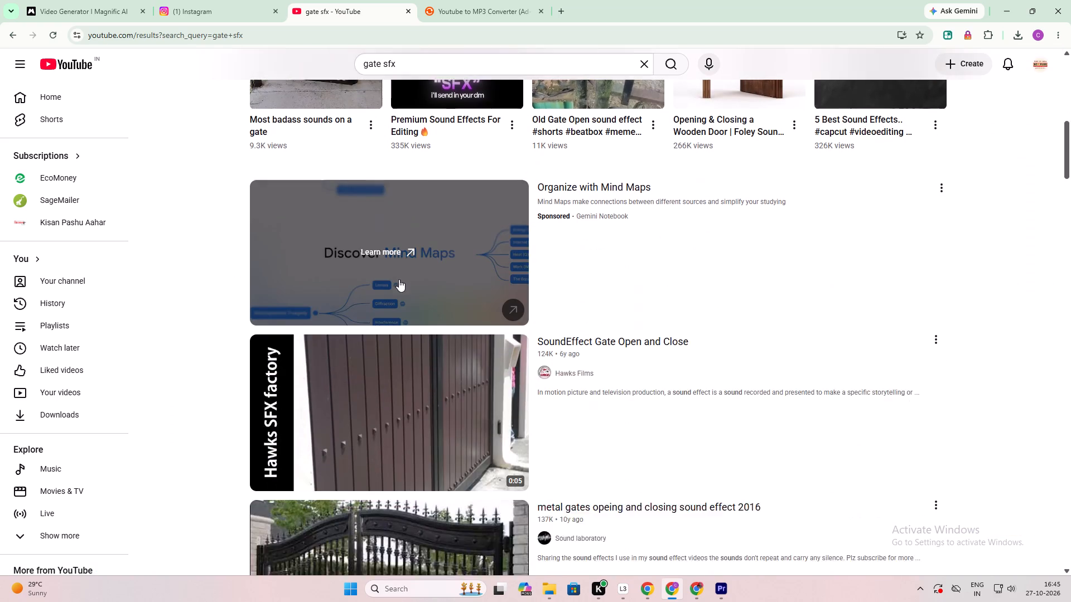
scroll(399, 279, down, 13)
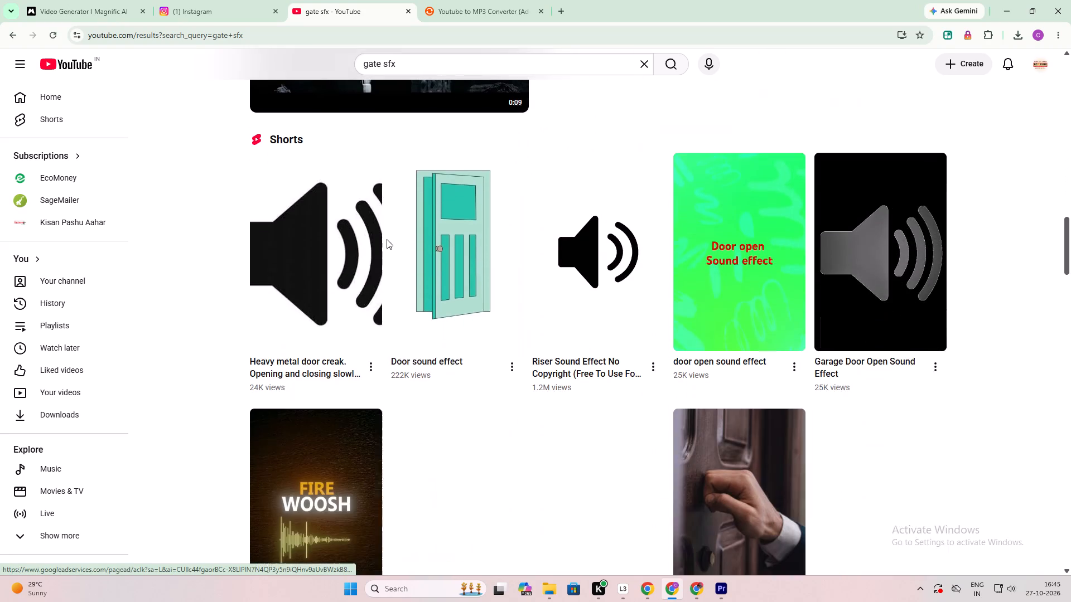
scroll(388, 249, down, 3)
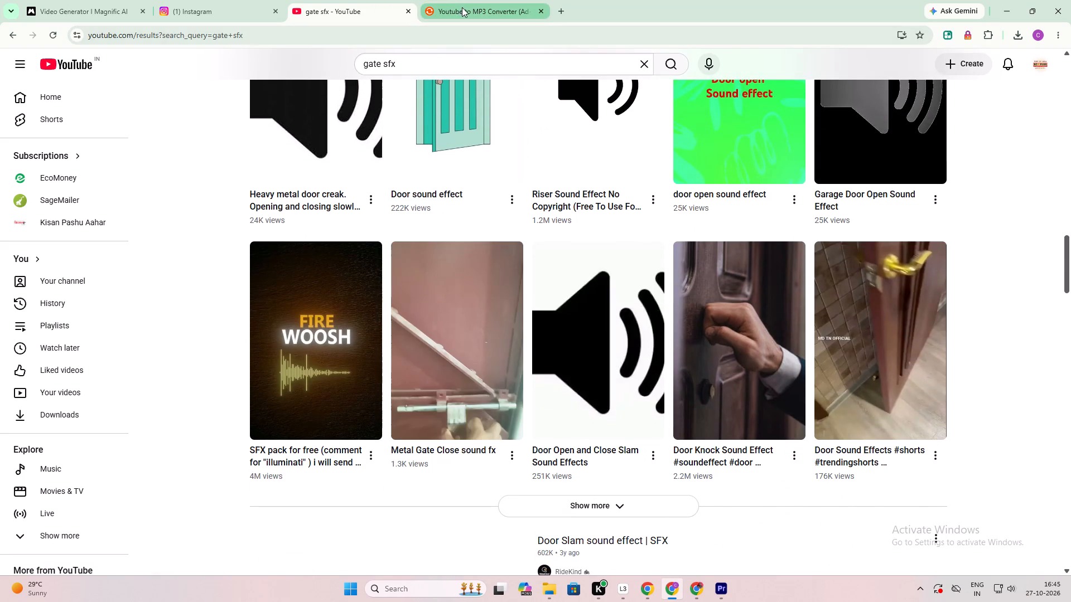
scroll(646, 132, down, 6)
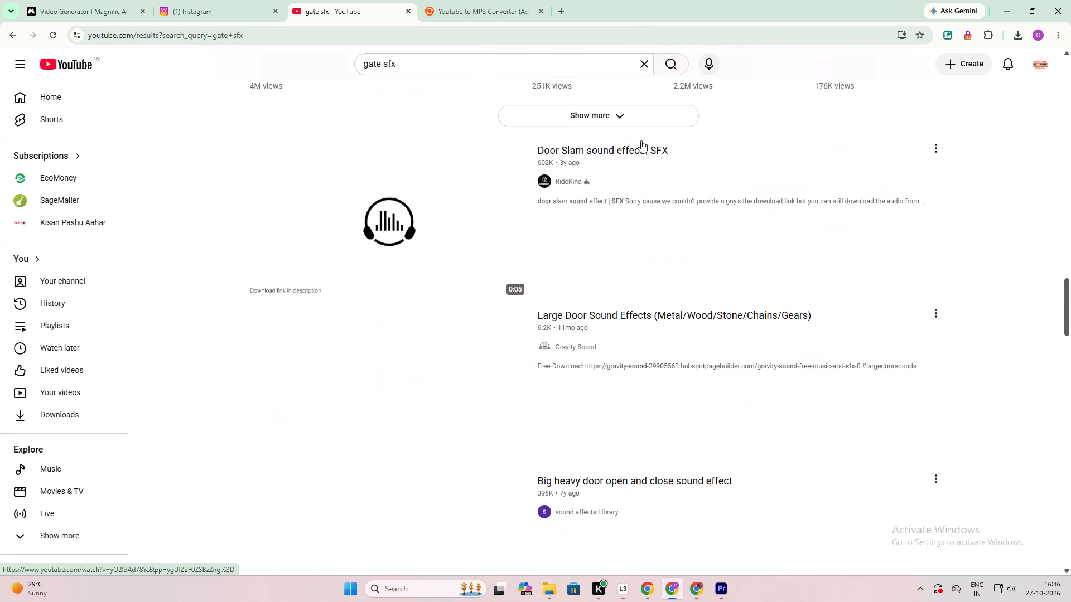
scroll(641, 140, down, 6)
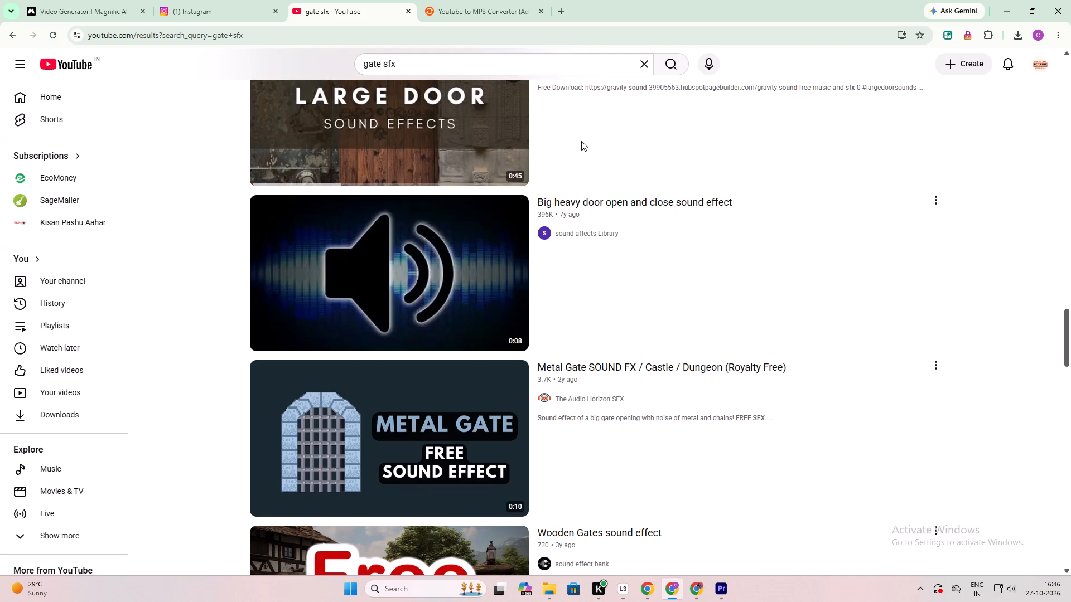
scroll(345, 122, up, 8)
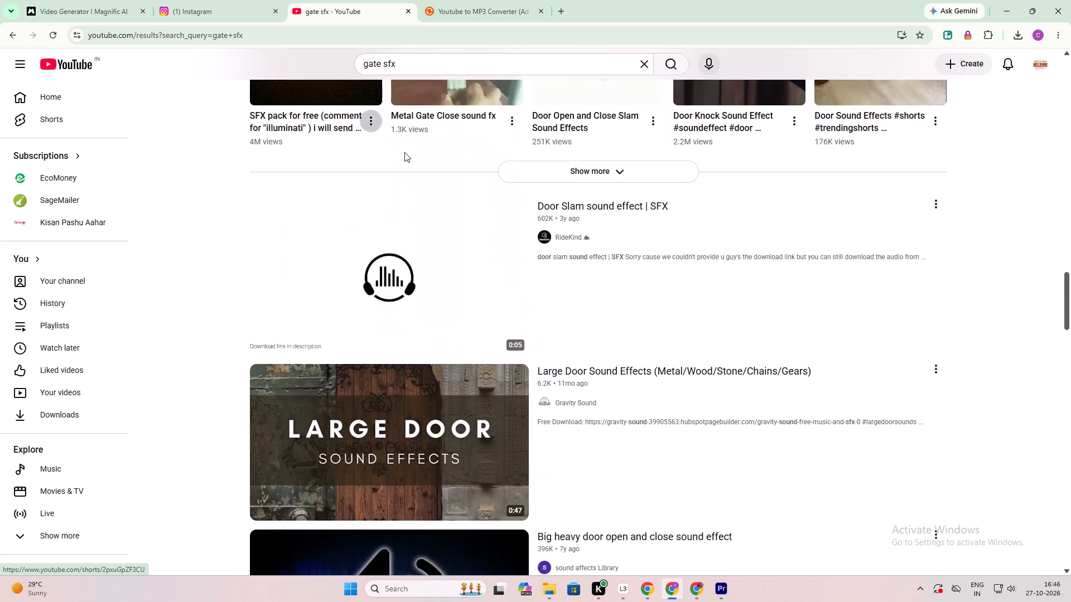
scroll(404, 152, up, 4)
Clear the "gate sfx" query from the YouTube search.
click(409, 64)
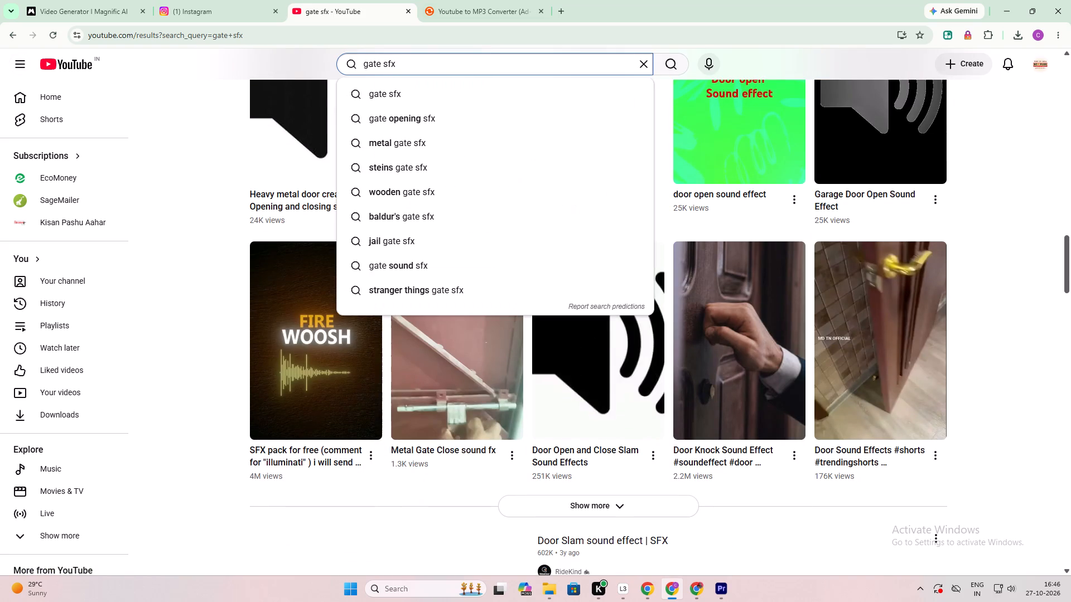
key(BackSpace)
key(BackSpace)
key(BackSpace)
key(space)
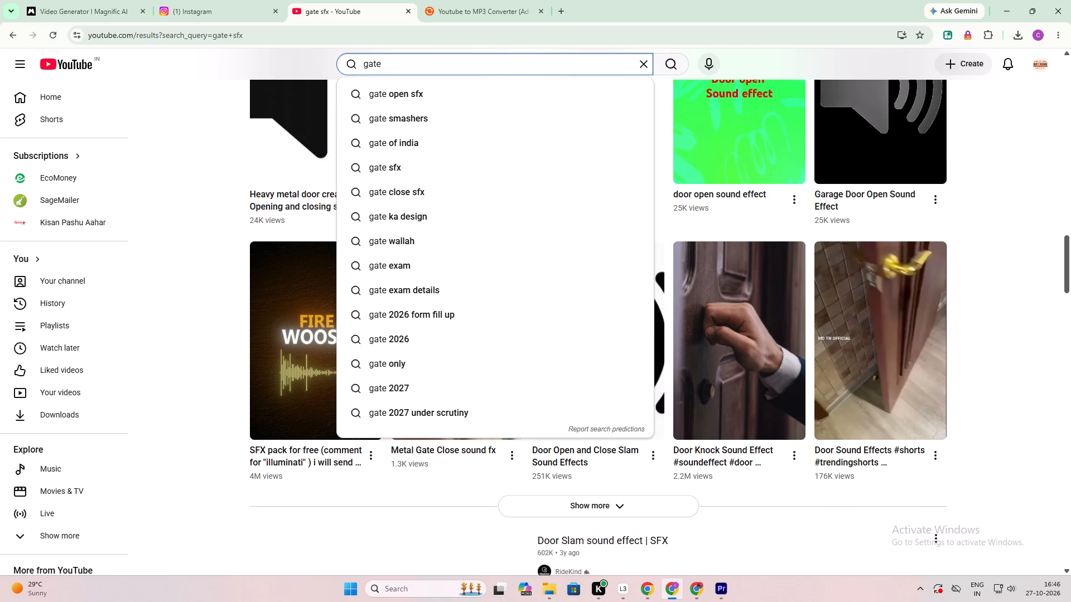
text(spo)
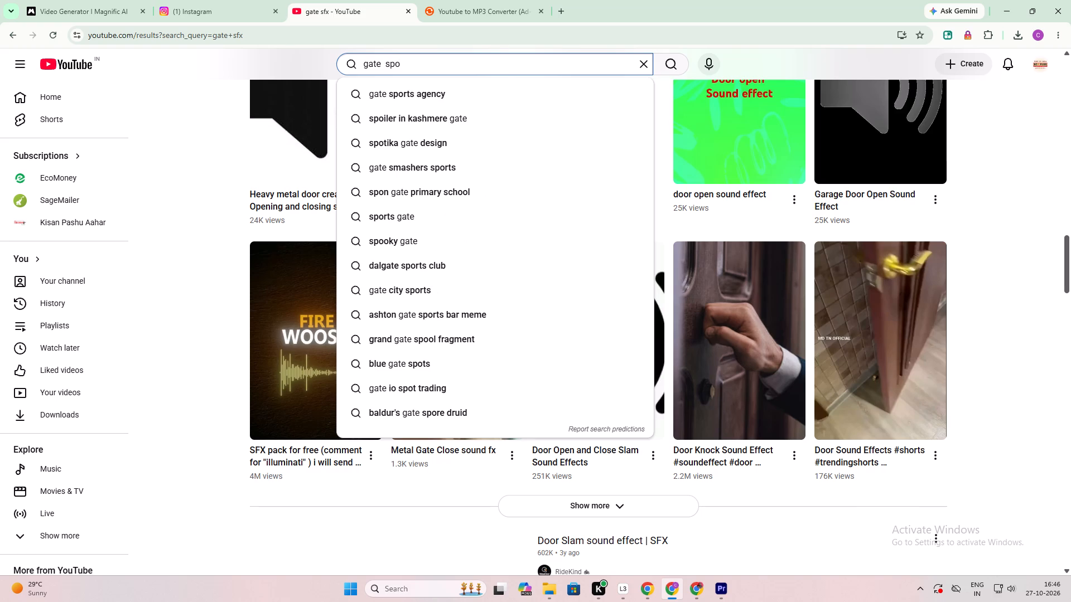
key(BackSpace)
key(BackSpace)
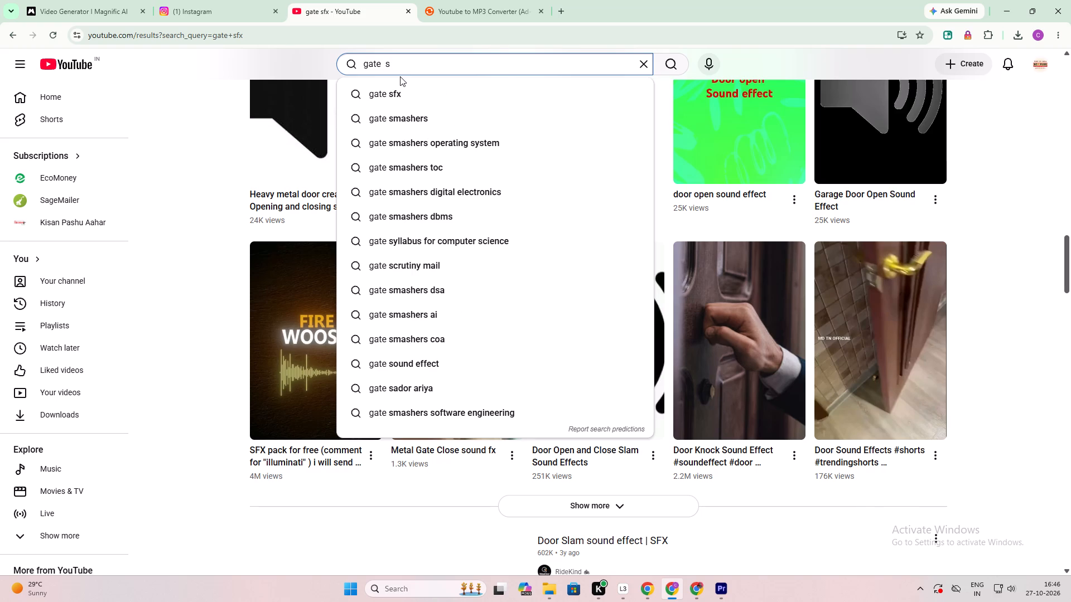
key(BackSpace)
key(BackSpace)
key(BackSpace)
key(BackSpace)
key(BackSpace)
key(BackSpace)
key(BackSpace)
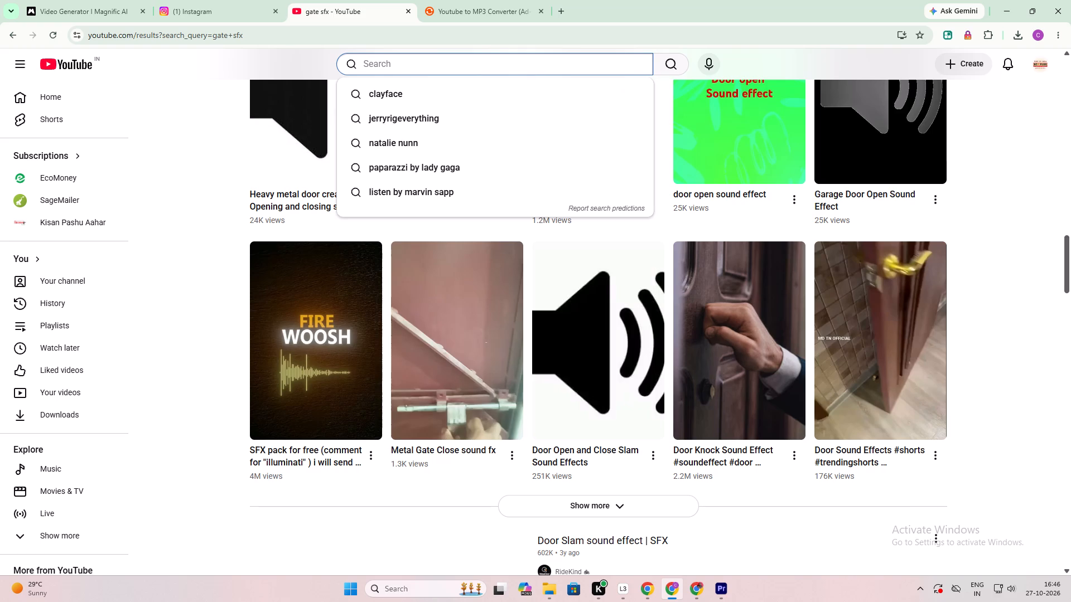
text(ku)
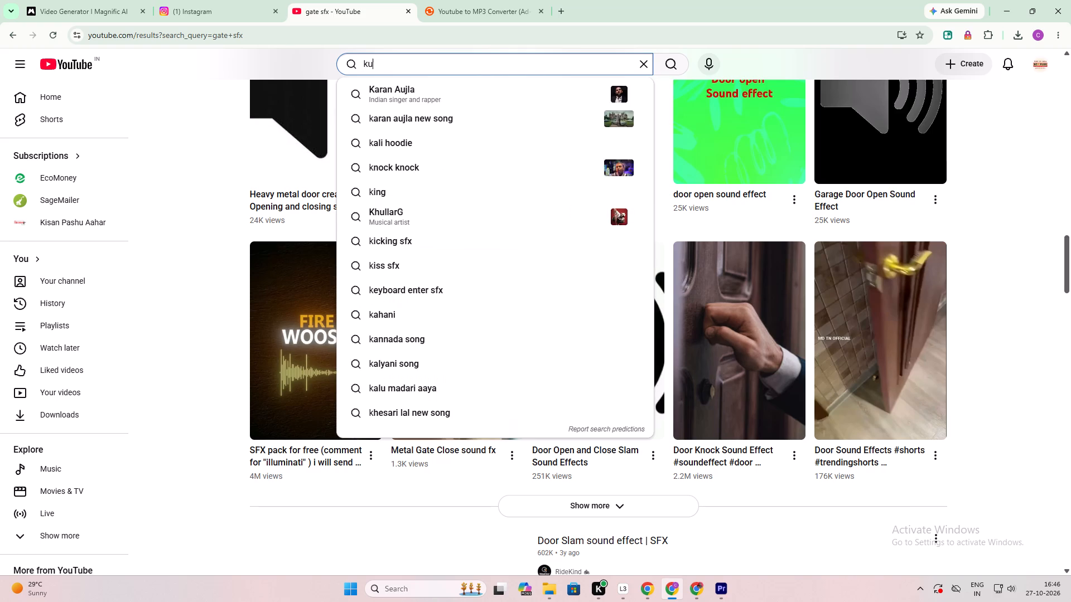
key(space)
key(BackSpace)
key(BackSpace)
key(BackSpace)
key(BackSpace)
Search YouTube for "gate kundi sfx".
text(ga)
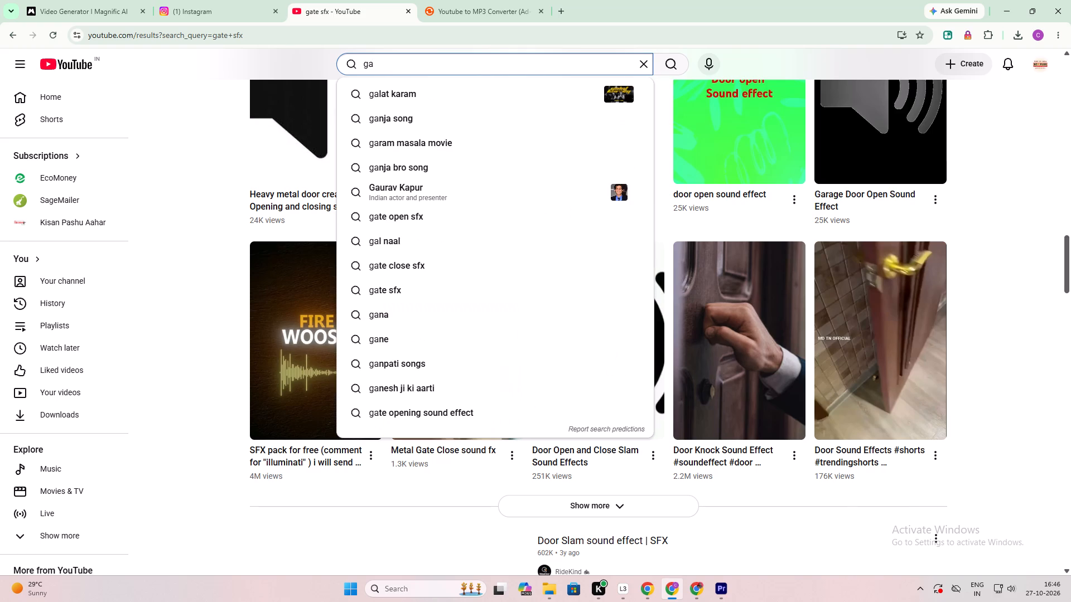
text(te)
key(space)
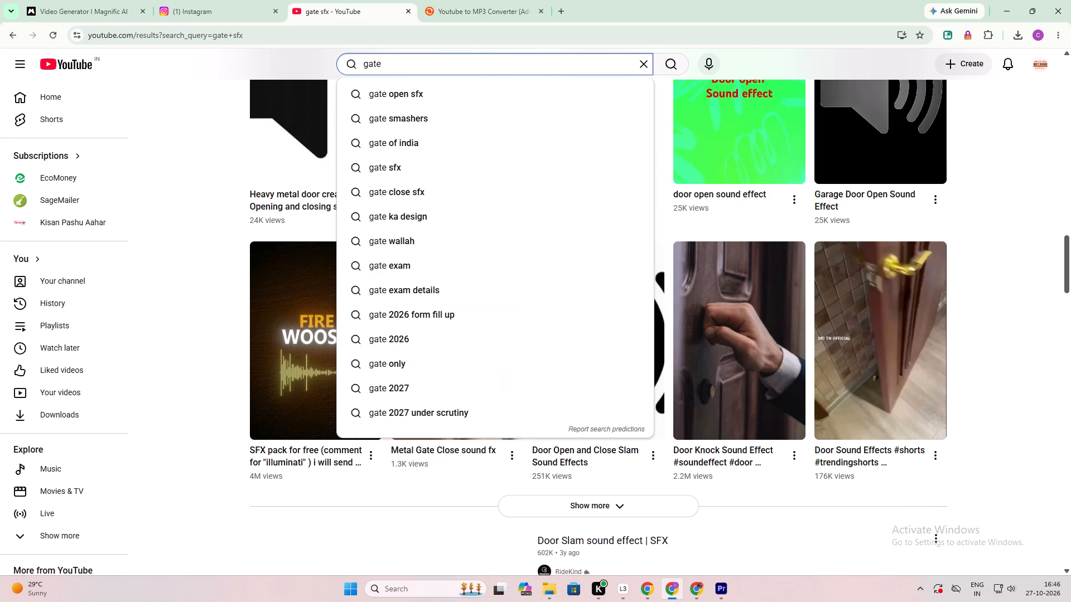
text(kundi)
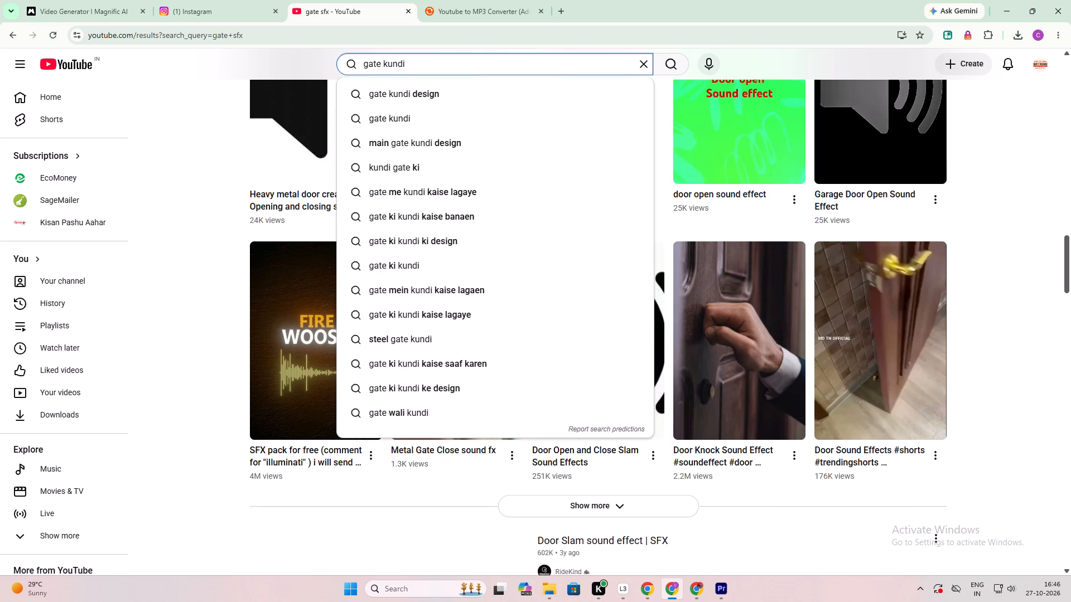
key(space)
key(s)
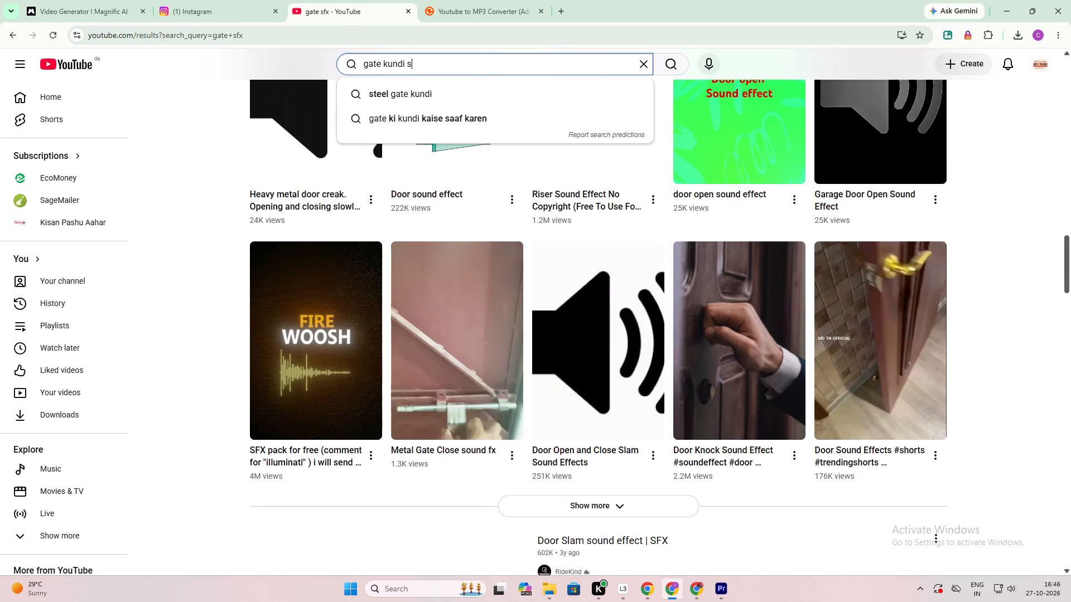
text(fx)
key(Return)
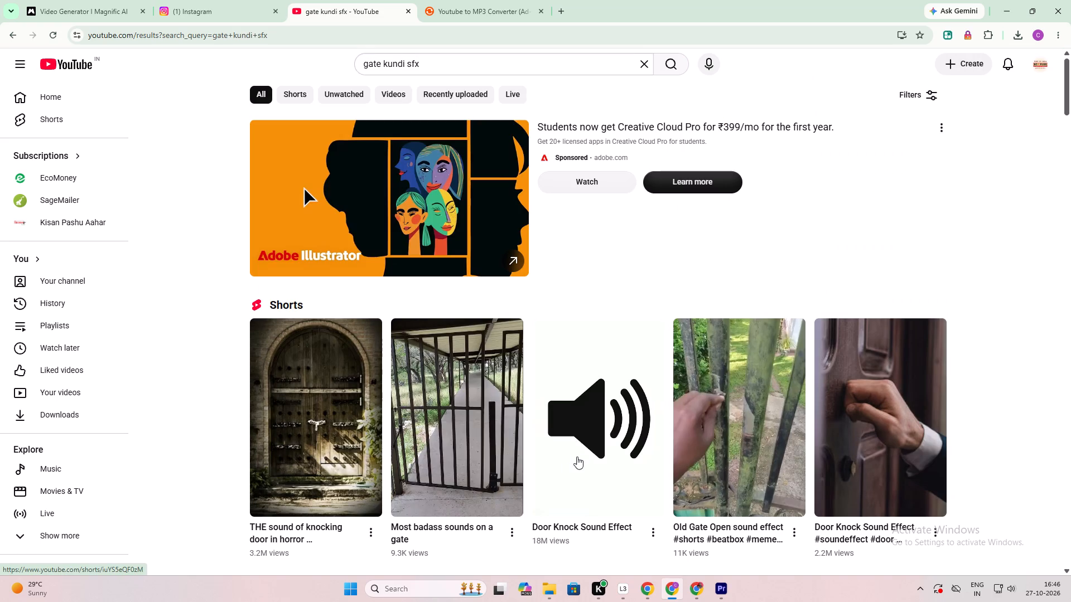
Listen to the "Gate Handle Sound Effect" video by Distorted Room and return to the search results.
scroll(594, 437, down, 5)
scroll(292, 319, down, 5)
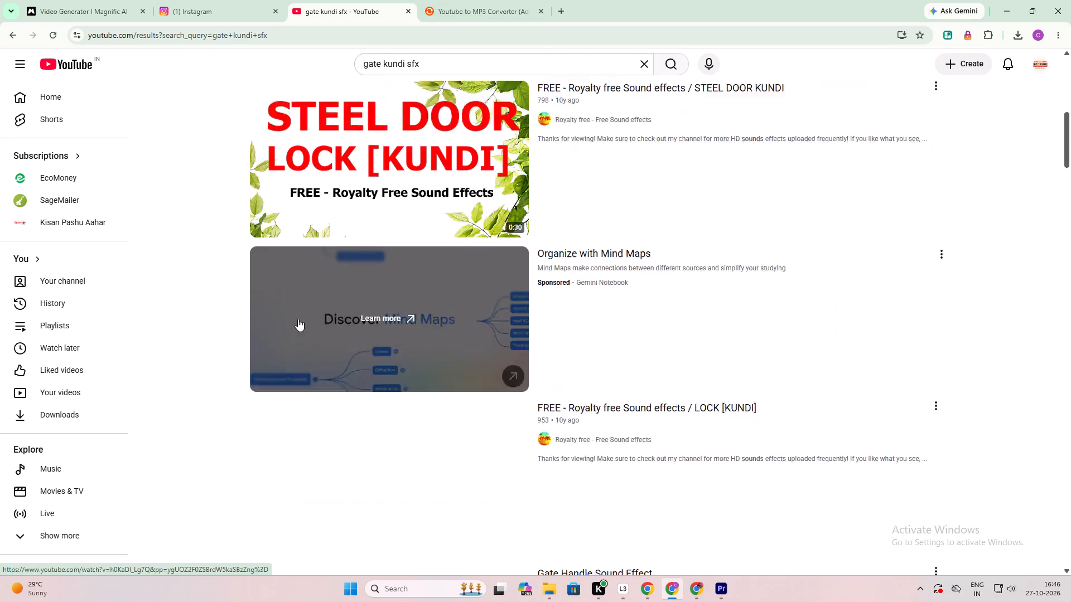
scroll(335, 313, down, 8)
click(386, 158)
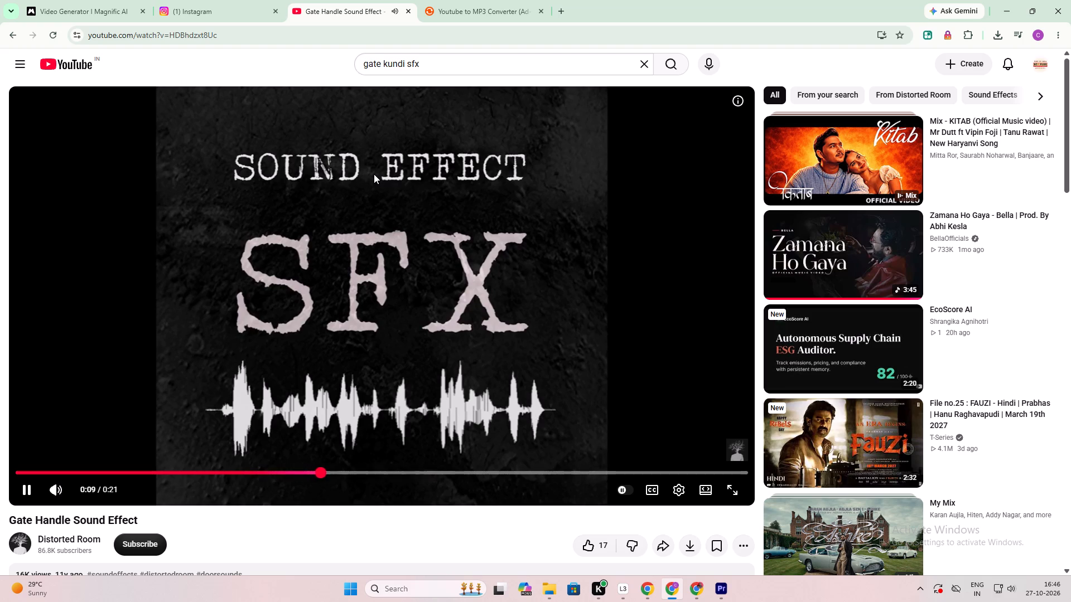
click(9, 36)
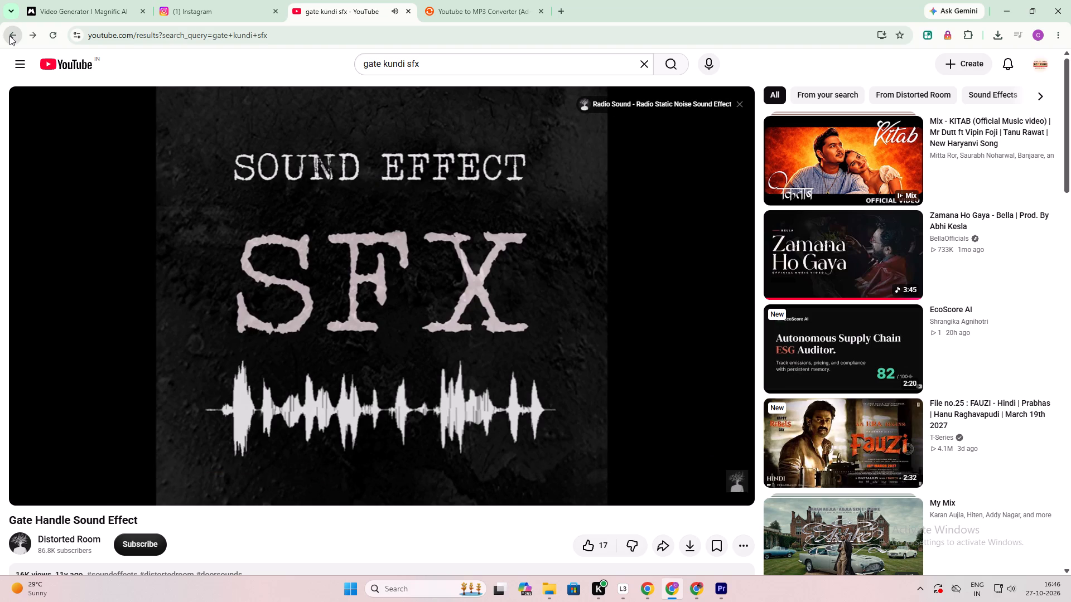
Browse the gate kundi sfx results for a latch or knock sound that suits the door-knocker shot.
scroll(393, 322, down, 6)
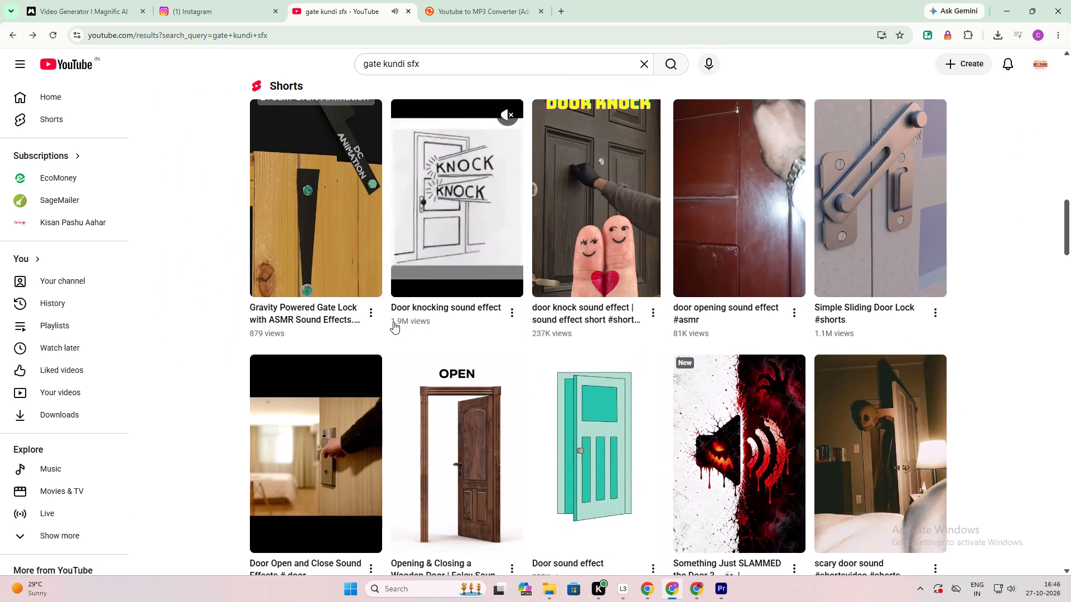
scroll(393, 322, down, 14)
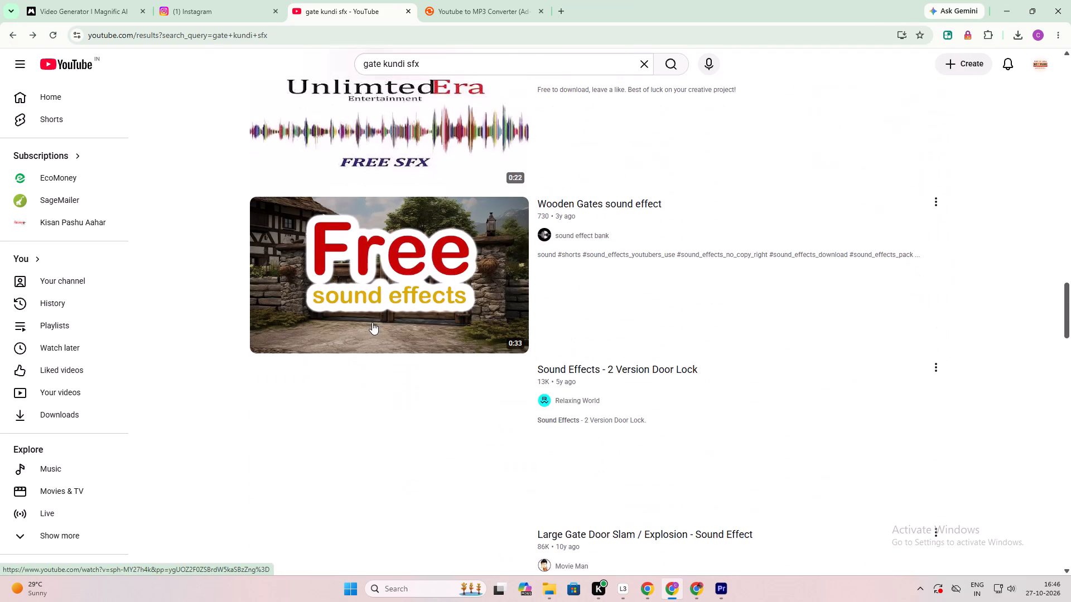
scroll(372, 322, down, 18)
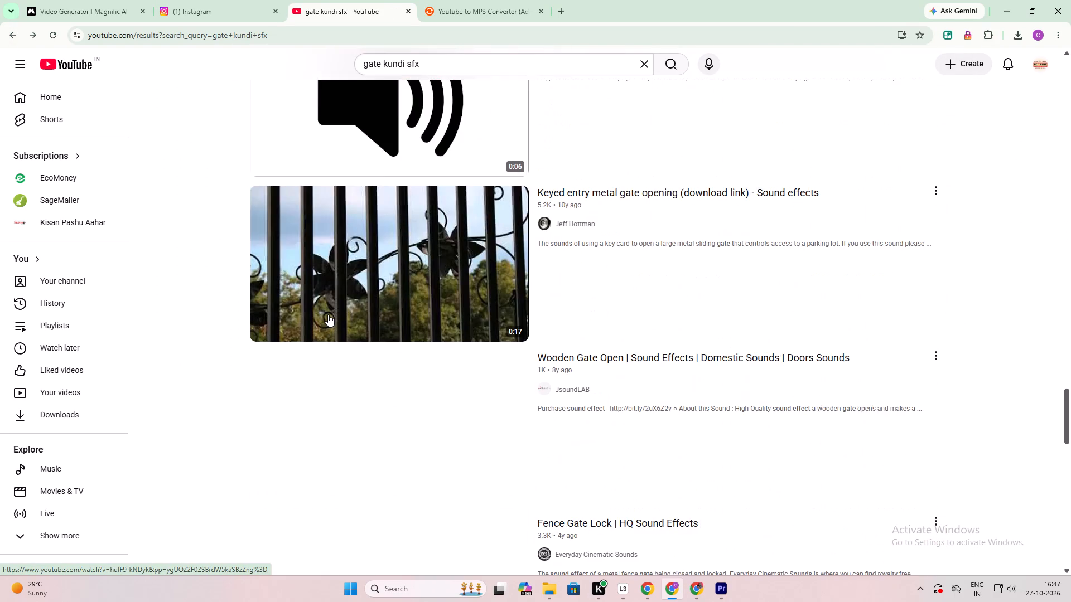
scroll(328, 314, down, 7)
scroll(325, 314, up, 5)
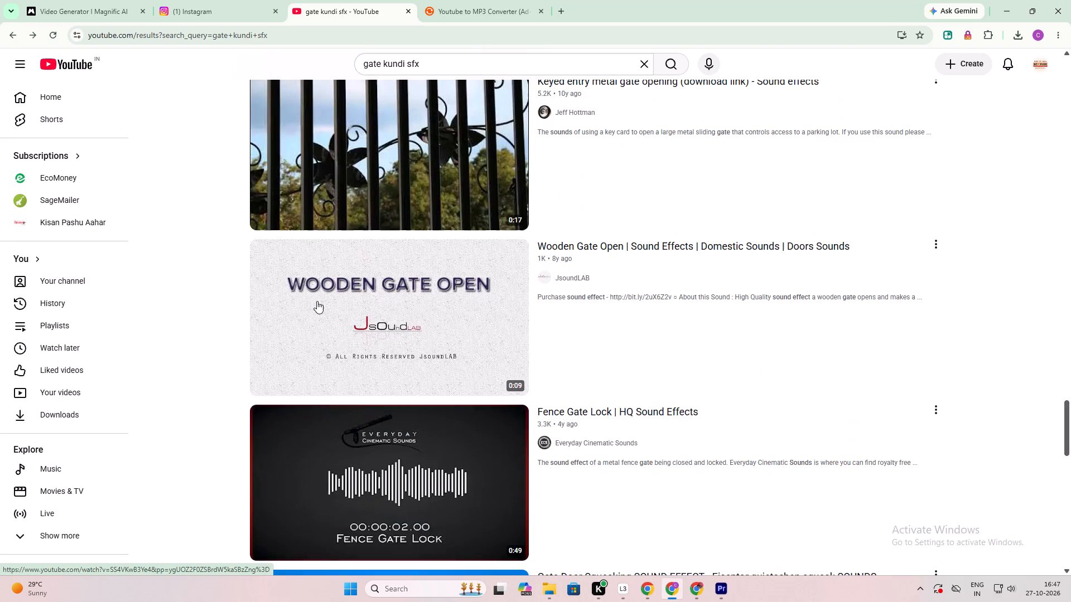
scroll(315, 300, up, 13)
scroll(315, 300, up, 20)
scroll(315, 300, up, 1)
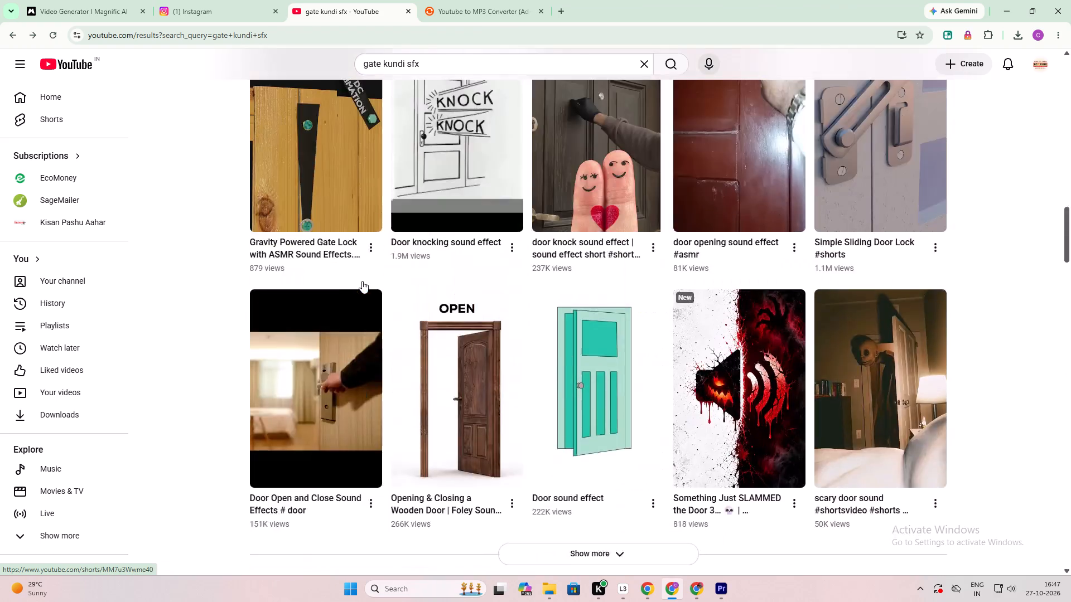
scroll(362, 281, up, 20)
scroll(357, 276, up, 4)
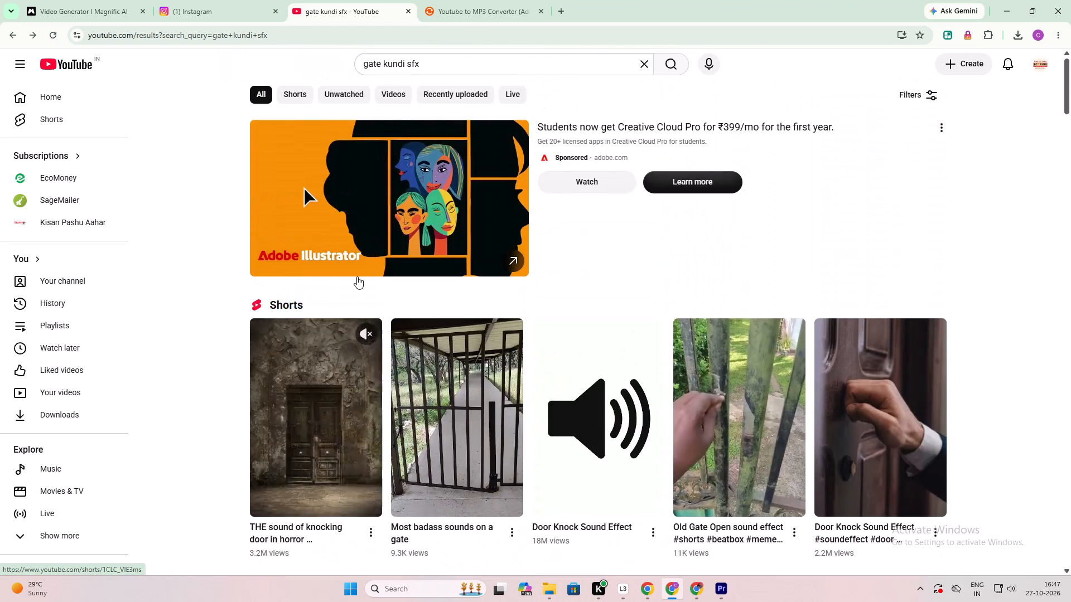
scroll(357, 276, up, 4)
Preview the horror door-knocking Short and the Shorts that follow it, and return to the search results.
click(303, 453)
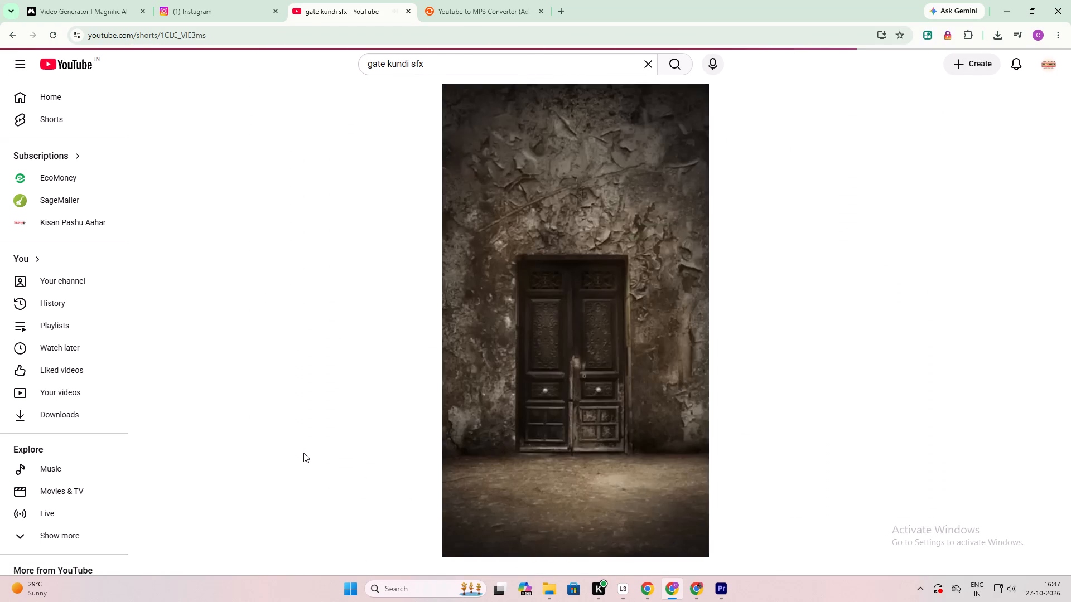
scroll(501, 412, down, 6)
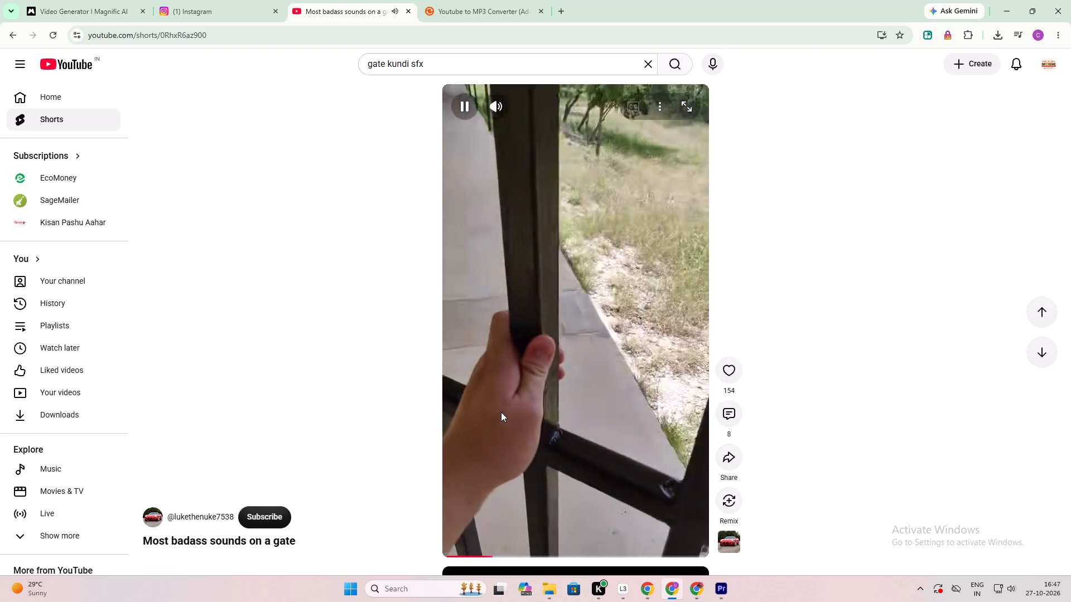
scroll(501, 412, down, 11)
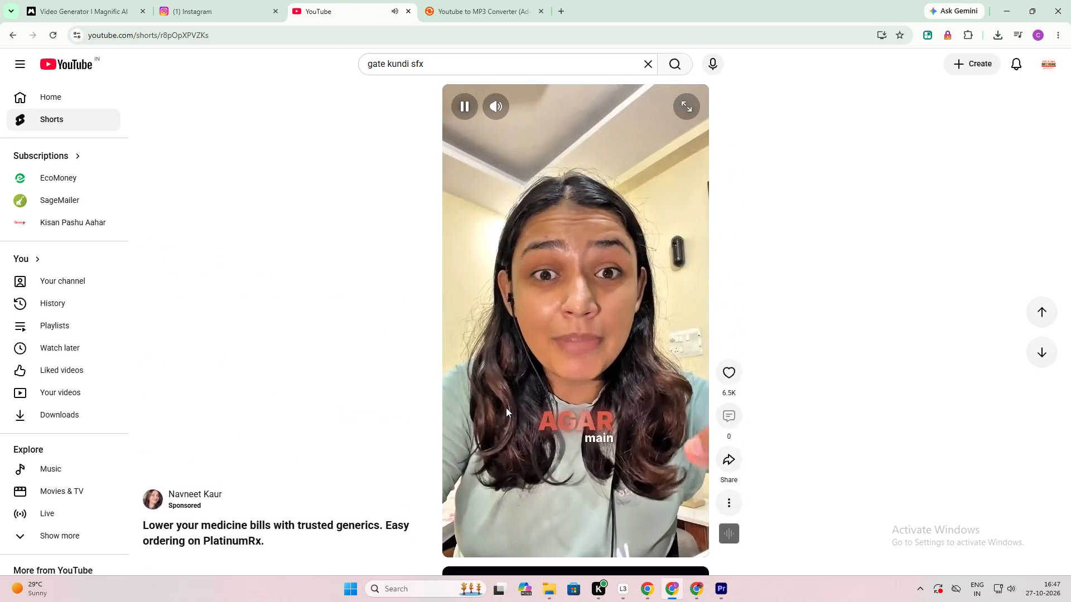
scroll(506, 407, down, 6)
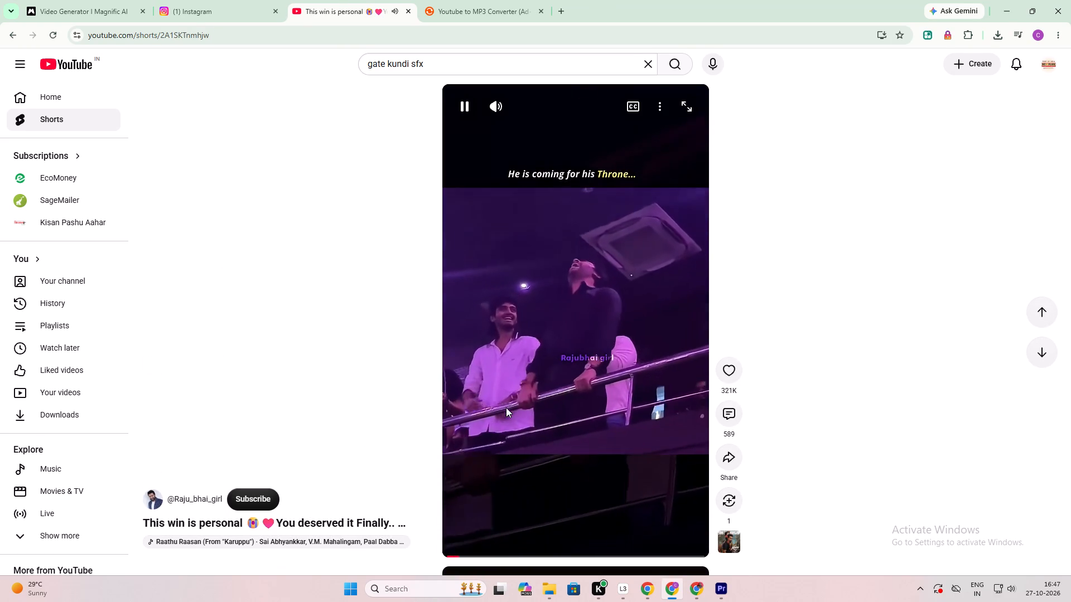
scroll(506, 407, down, 6)
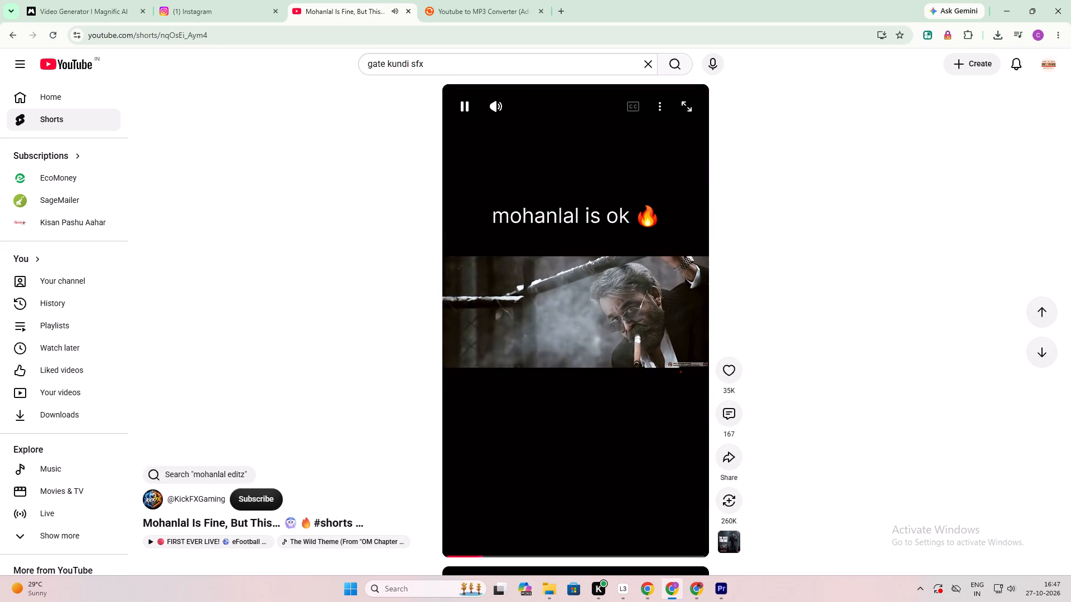
scroll(505, 406, down, 12)
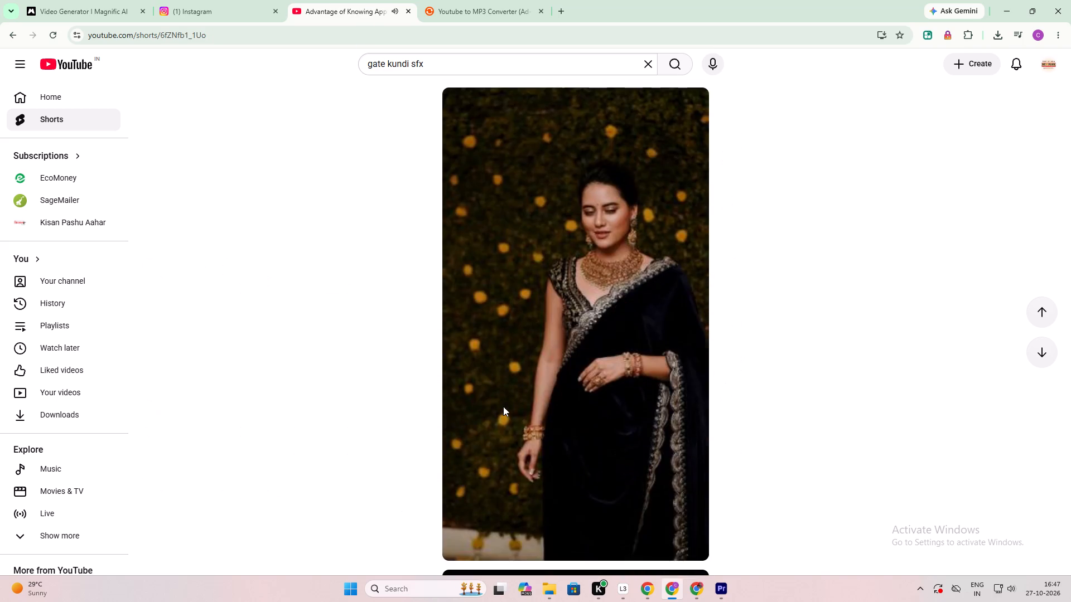
click(11, 36)
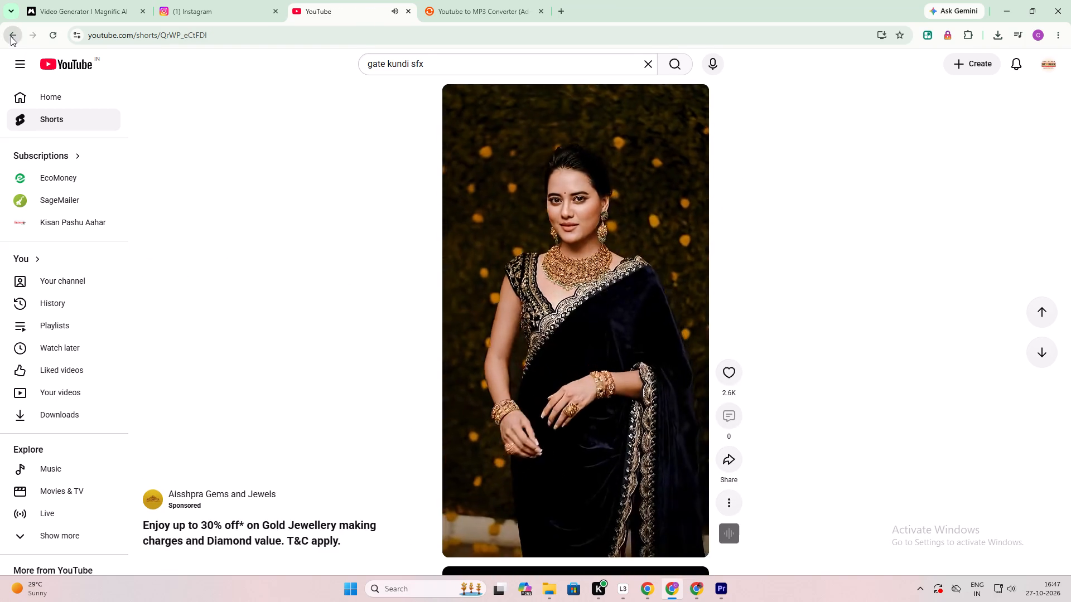
Preview the "Door knocking sound effect" Short with the drawn KNOCK KNOCK door and return to the results.
scroll(426, 327, down, 17)
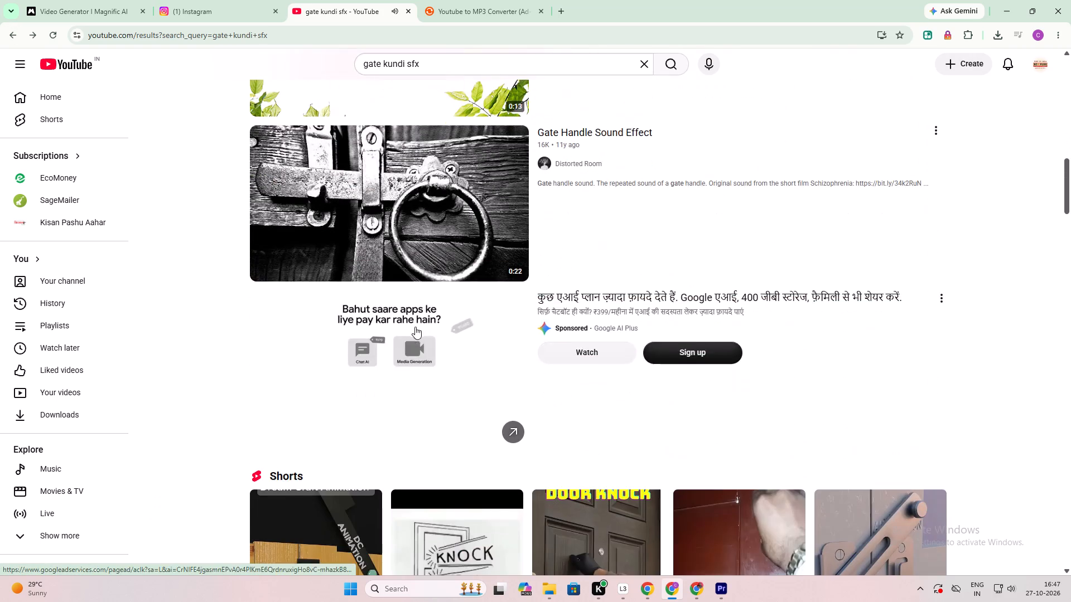
scroll(415, 328, down, 9)
scroll(399, 333, up, 4)
click(434, 296)
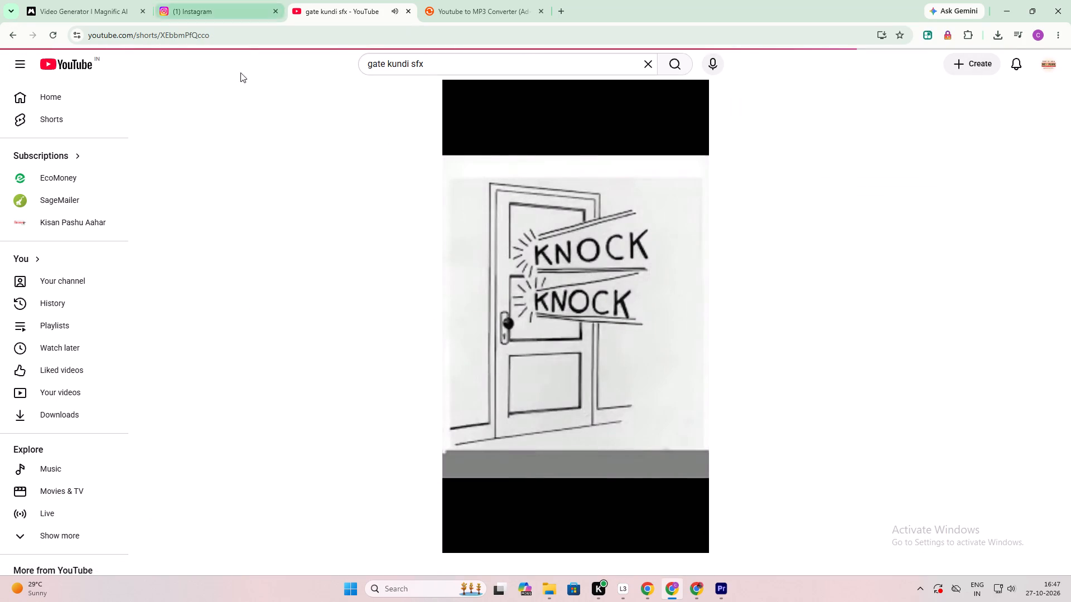
drag(10, 32, 10, 37)
drag(287, 427, 287, 421)
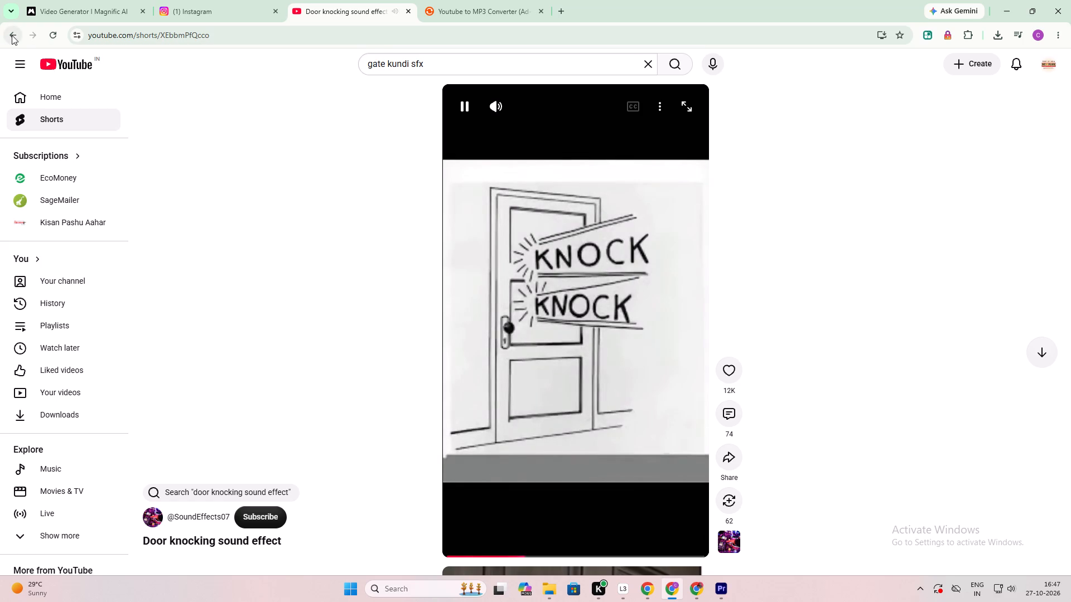
click(12, 35)
Refine the YouTube search to "old gate kundi sfx".
scroll(707, 295, down, 7)
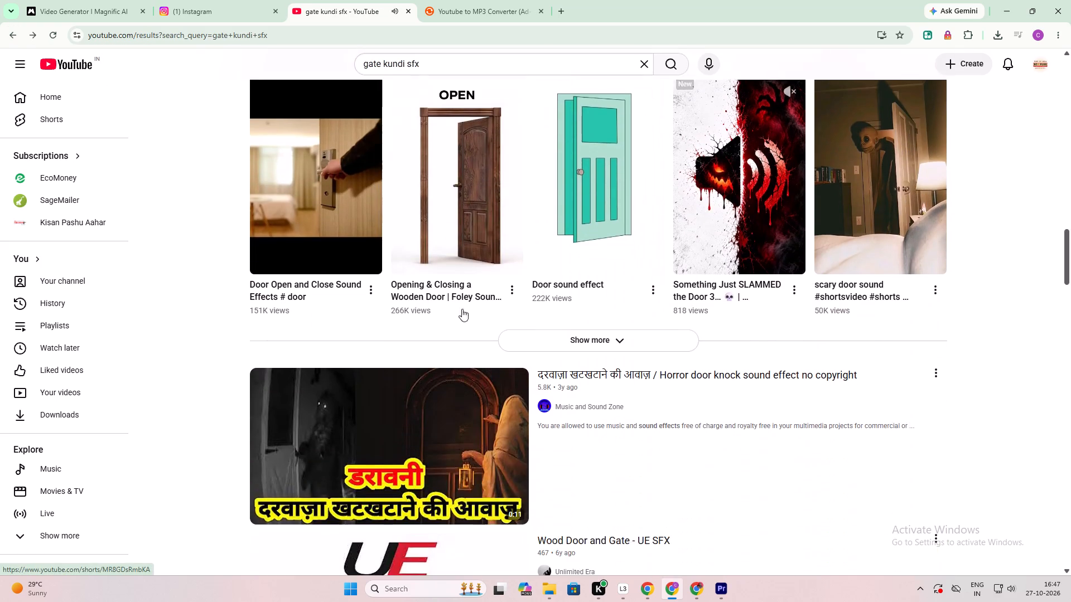
scroll(431, 309, up, 20)
scroll(402, 290, up, 6)
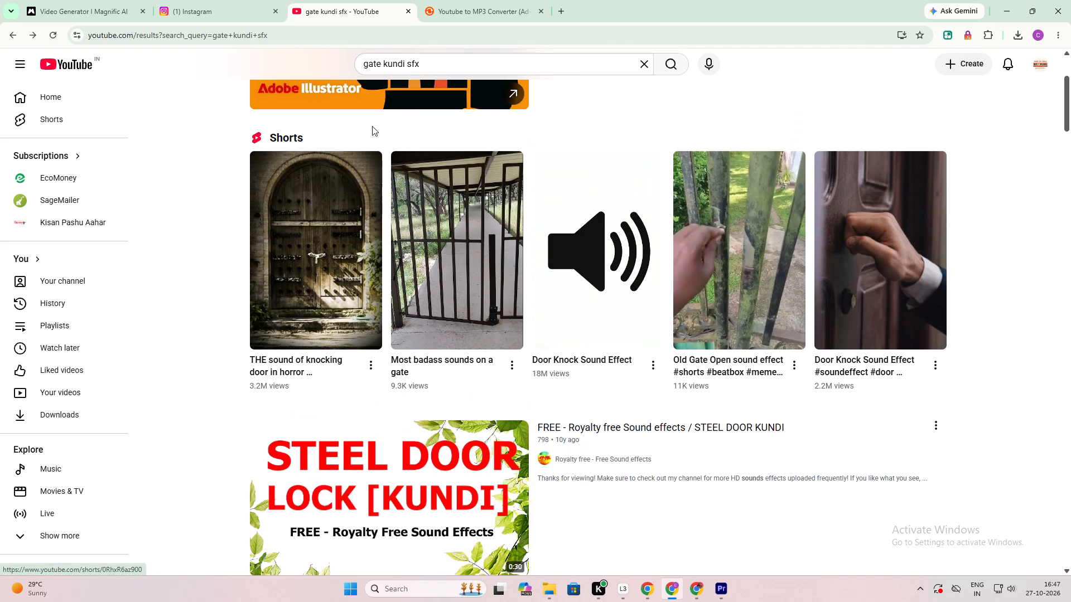
click(362, 63)
key(space)
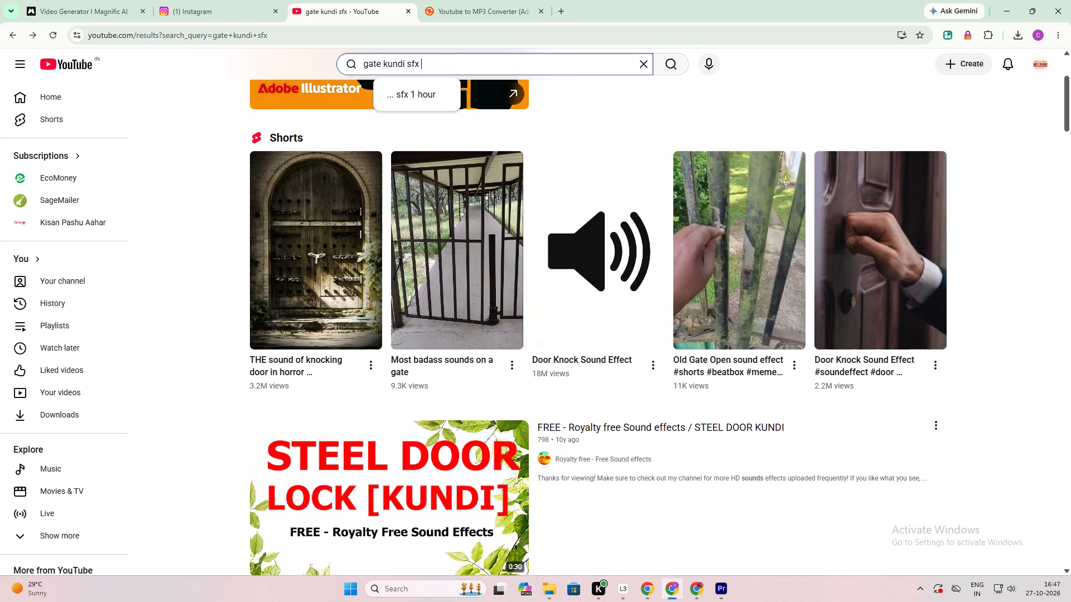
click(363, 64)
key(space)
text(ld)
key(space)
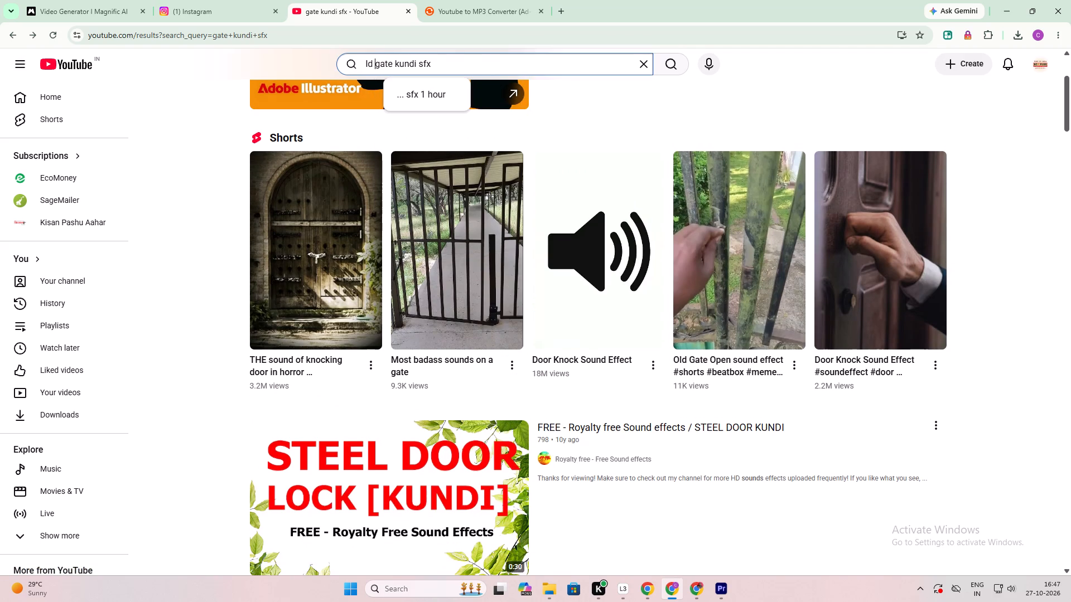
click(365, 64)
key(o)
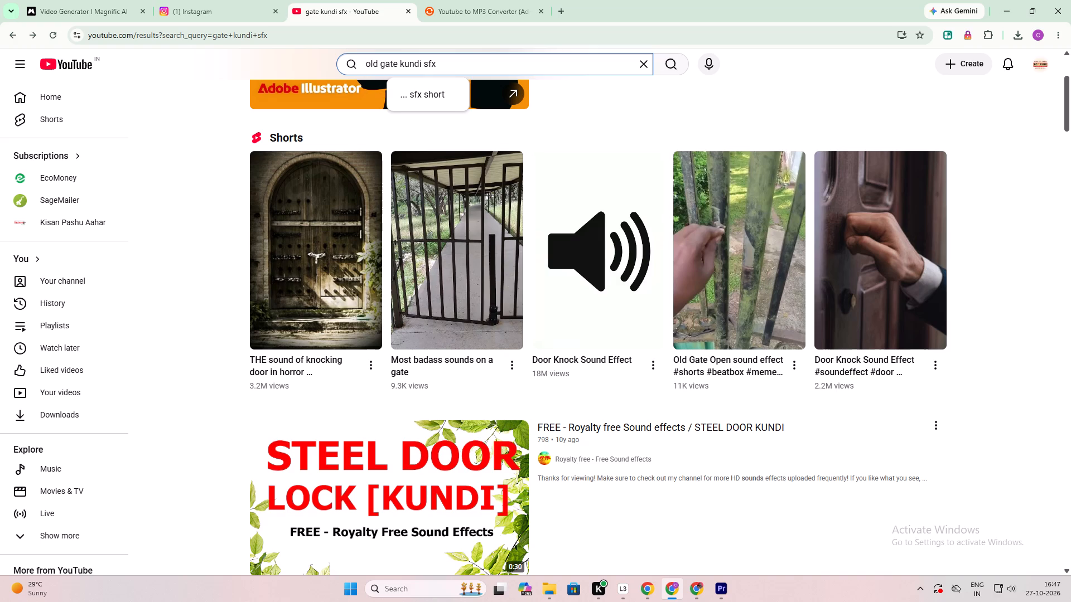
click(448, 66)
key(space)
key(Return)
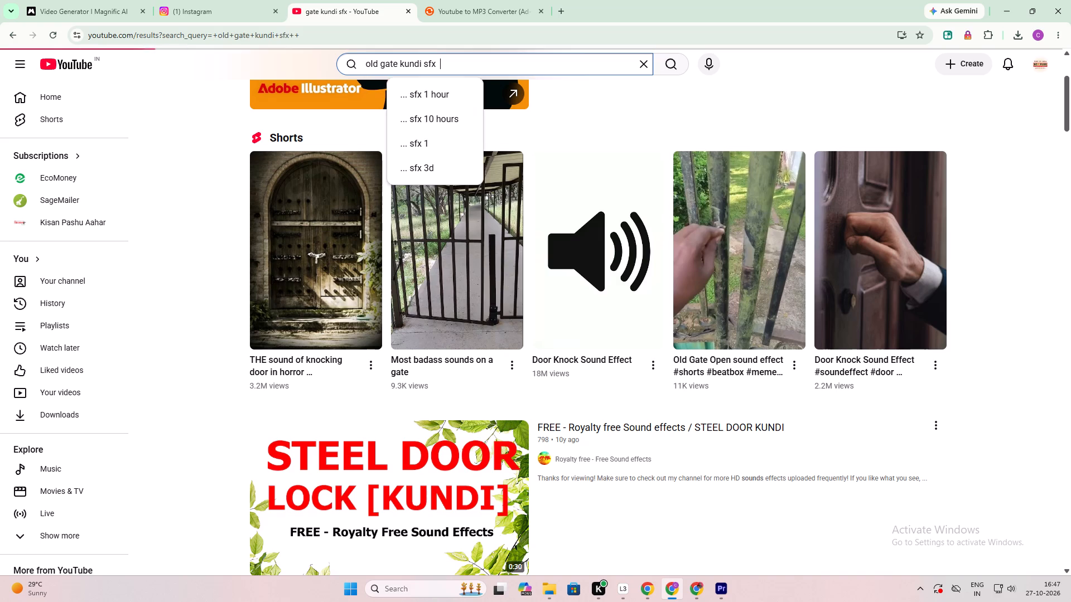
Browse the old gate kundi sfx results for a sound effect that matches the old door knocker.
scroll(455, 279, down, 2)
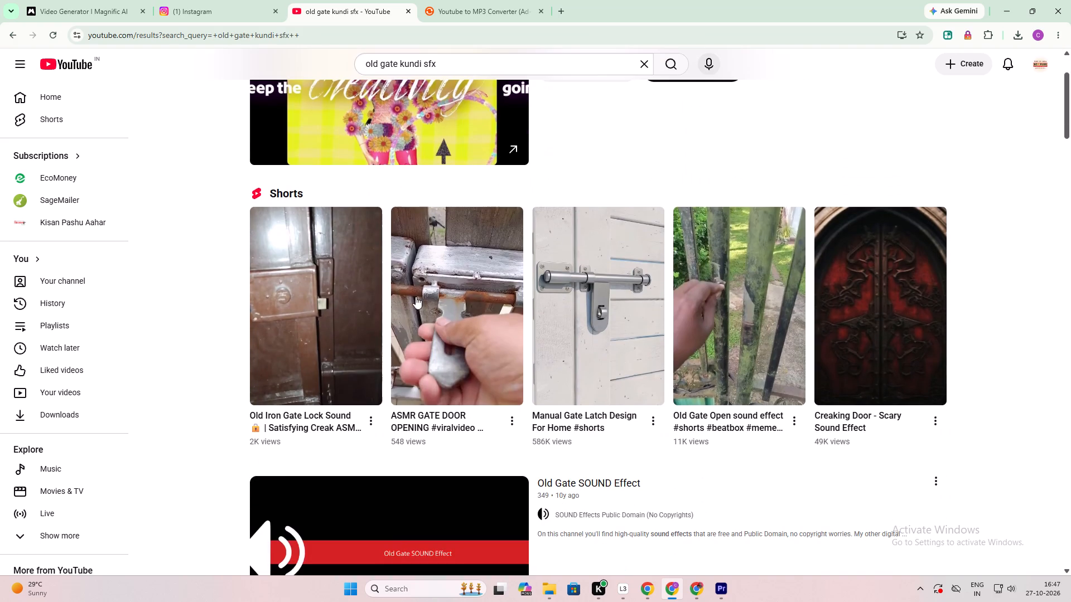
scroll(370, 312, down, 10)
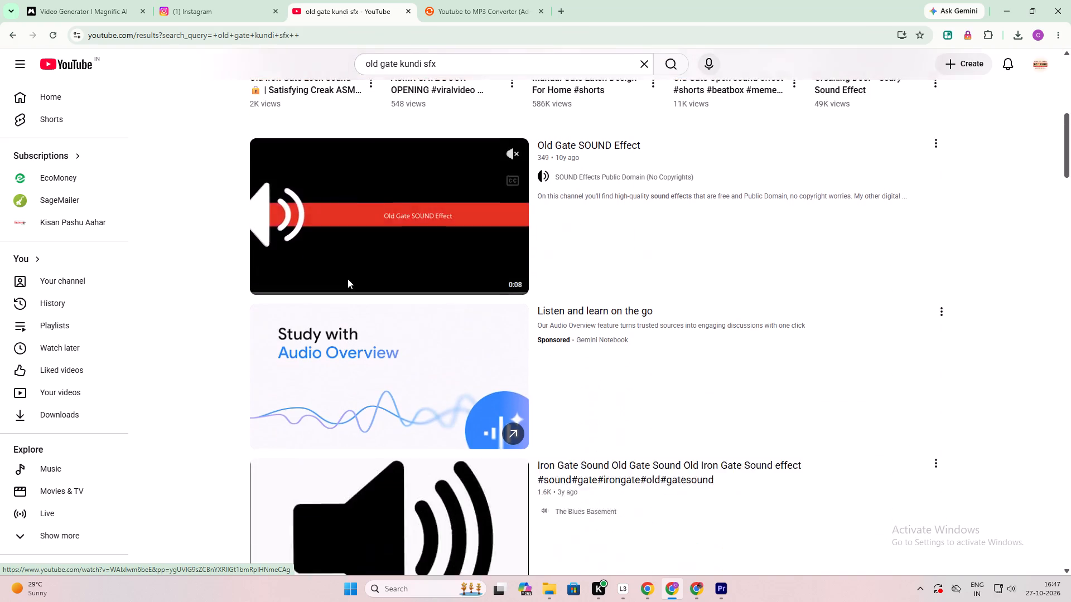
scroll(347, 278, down, 9)
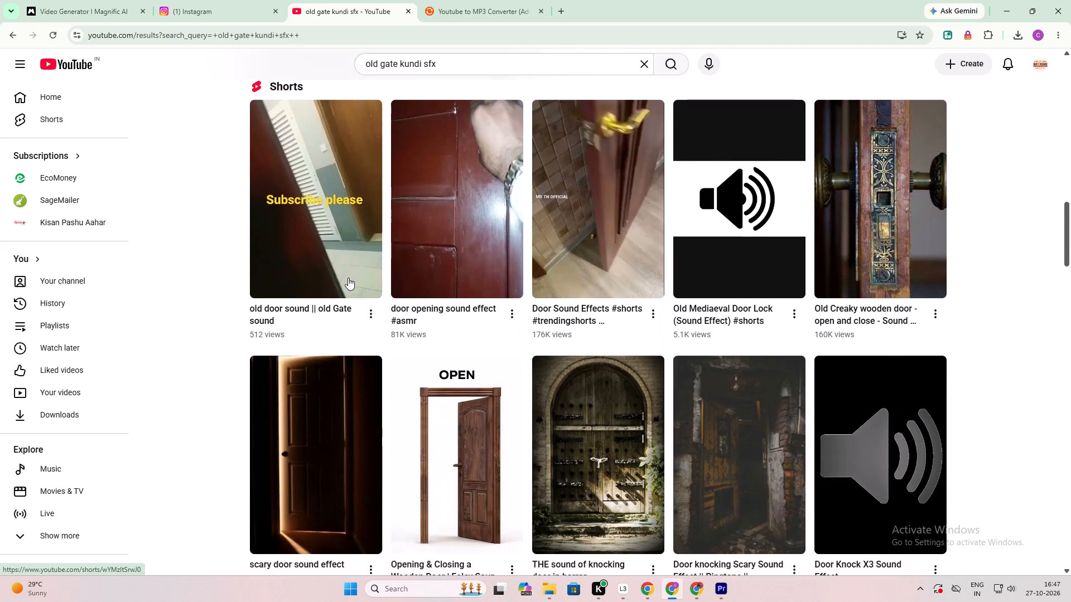
scroll(348, 278, down, 19)
scroll(360, 275, down, 5)
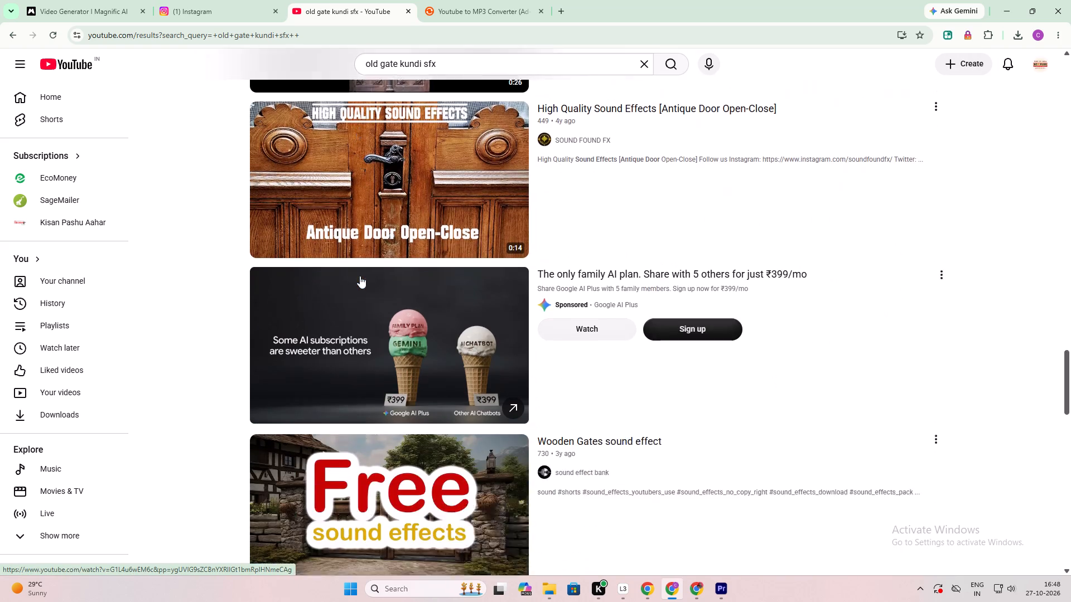
scroll(360, 276, down, 12)
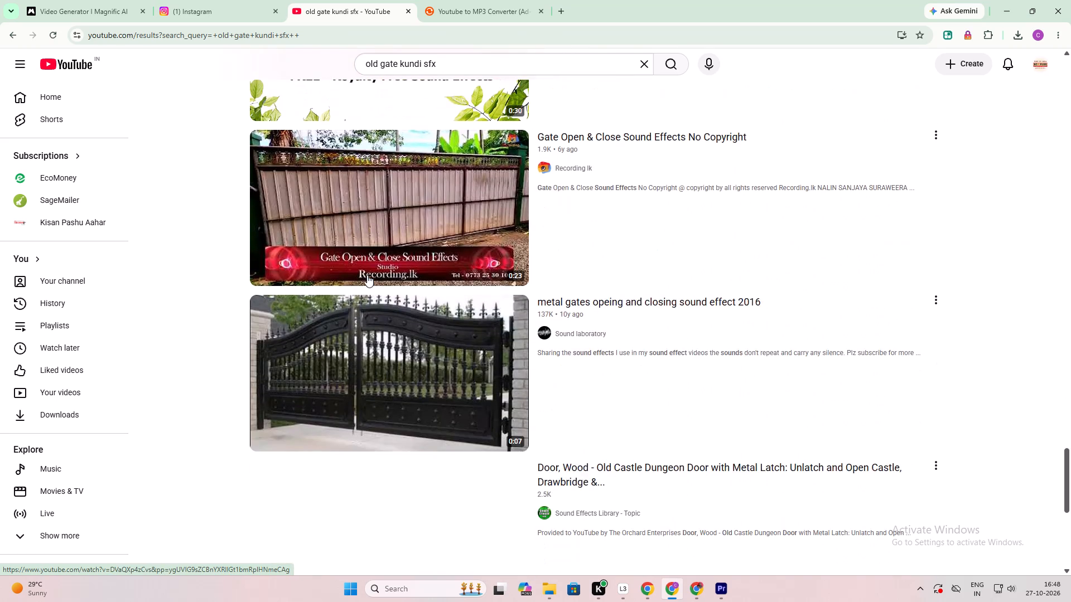
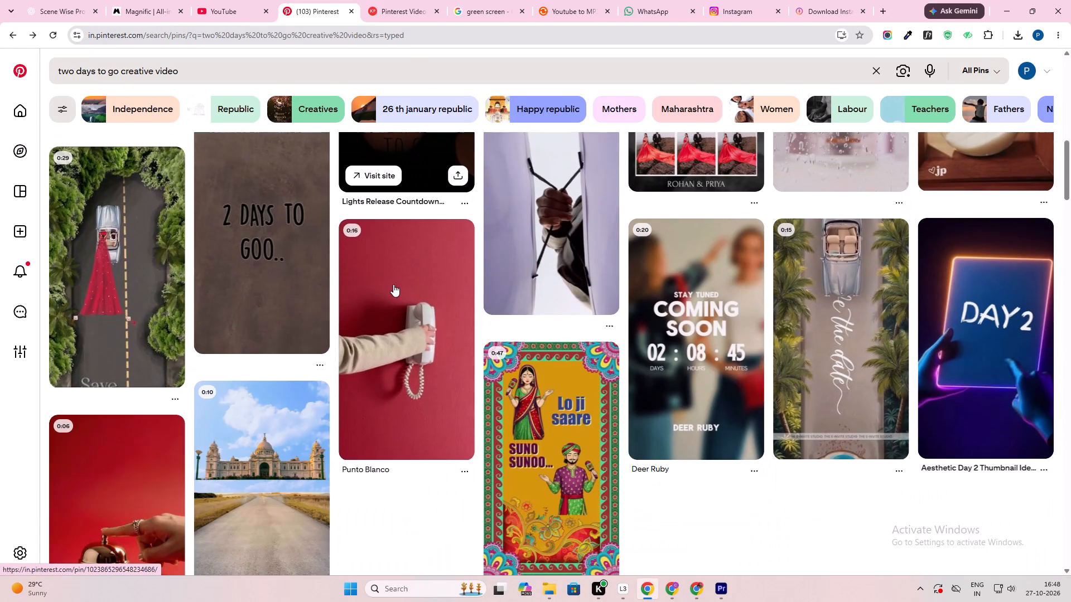
Browse the Pinterest "two days to go creative video" results and the earlier jewellery brand results for a door-knock video.
scroll(396, 283, down, 9)
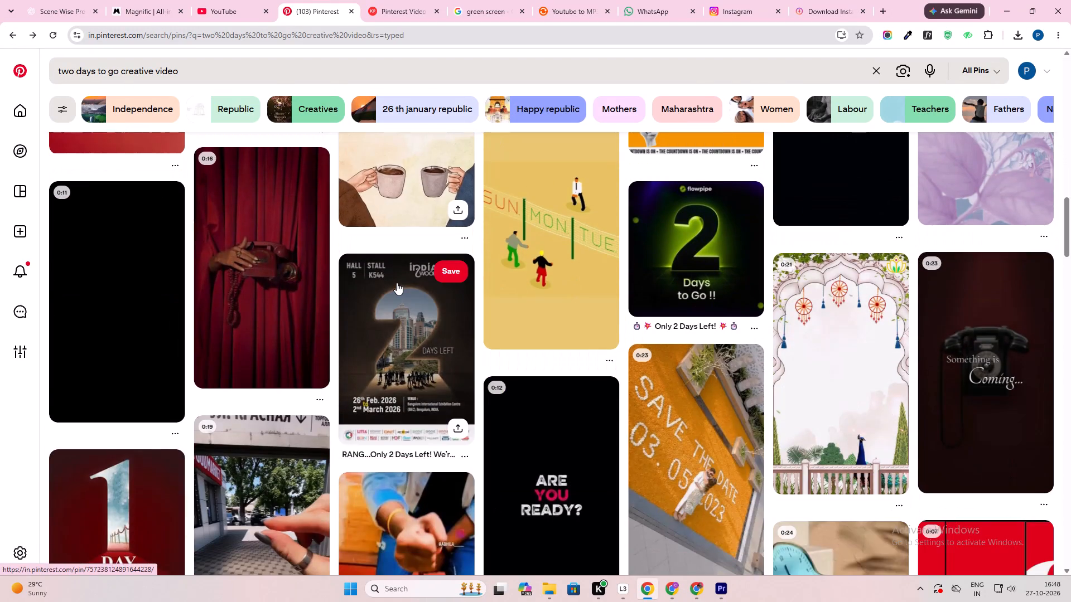
scroll(397, 283, up, 19)
scroll(454, 162, up, 6)
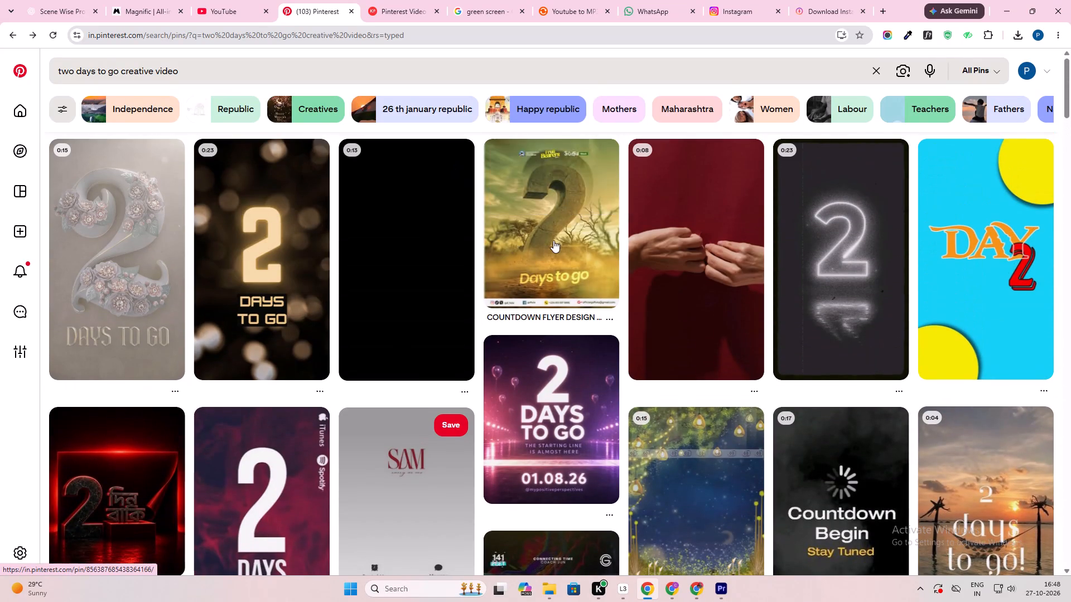
scroll(553, 240, up, 4)
click(11, 33)
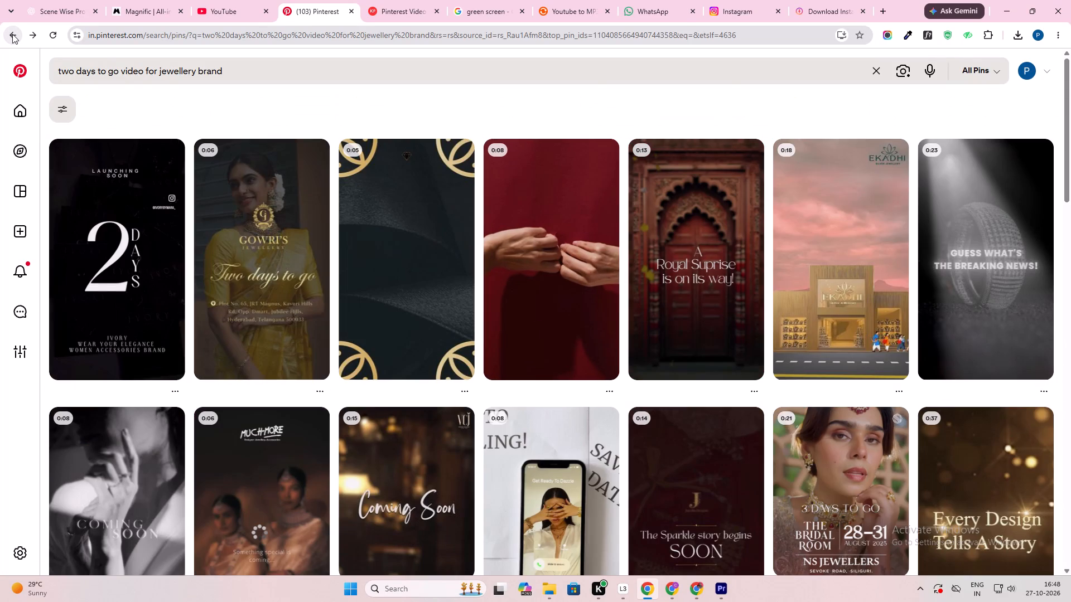
scroll(782, 322, down, 10)
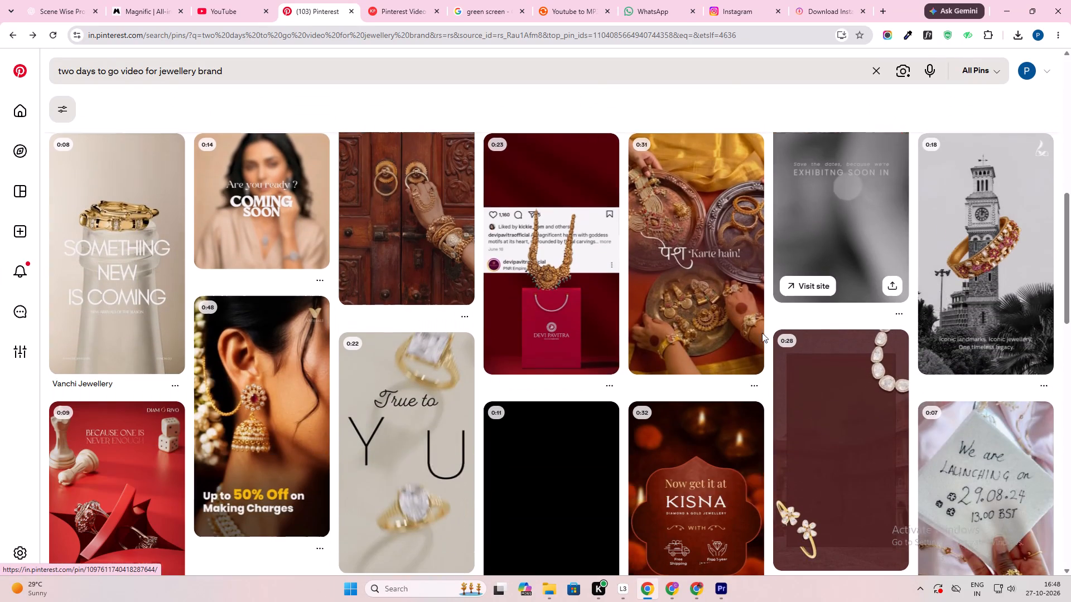
Watch Mortantra's DASTAK door-knocking pin through to its closing title and return to the jewellery brand results.
click(421, 251)
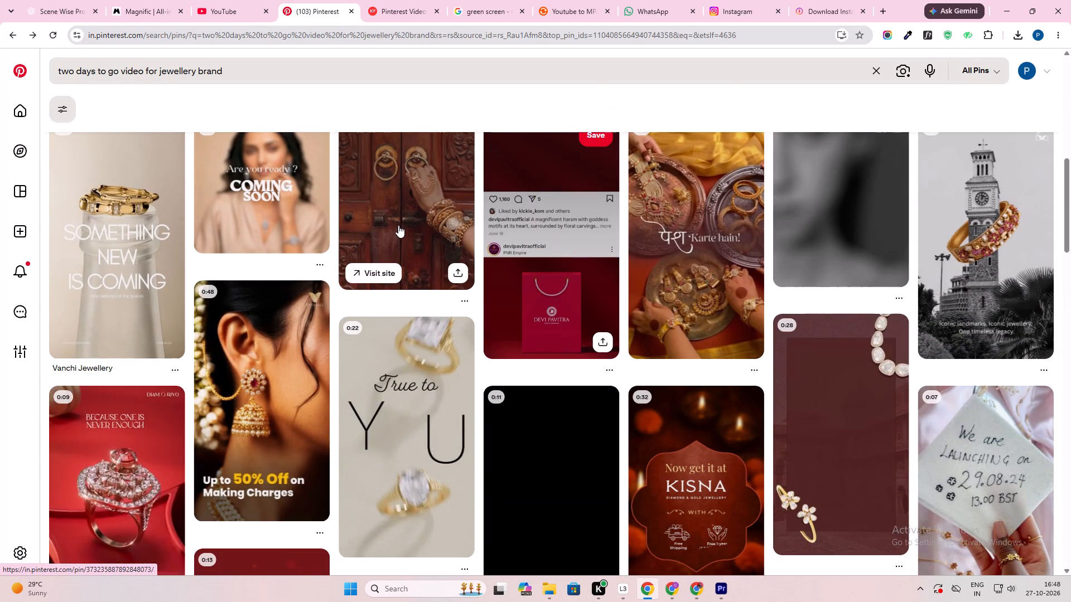
click(398, 225)
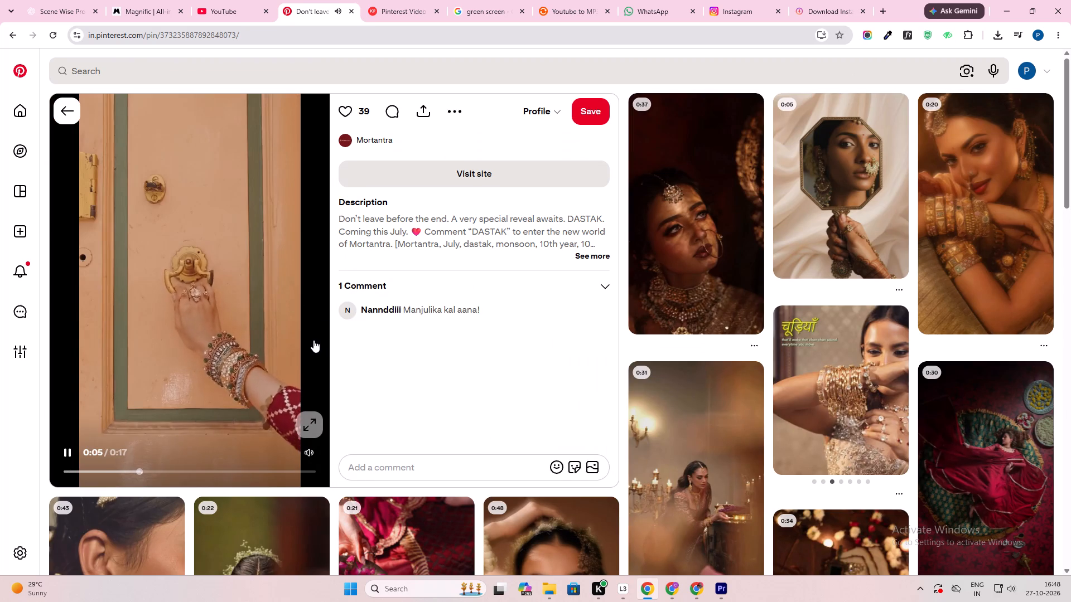
scroll(241, 327, down, 5)
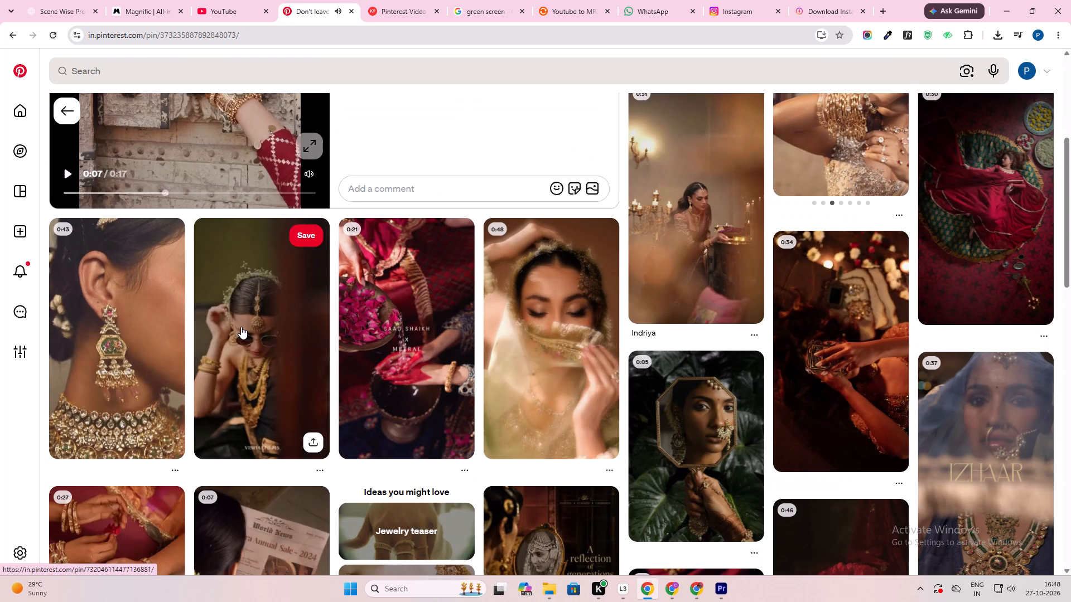
scroll(157, 307, up, 5)
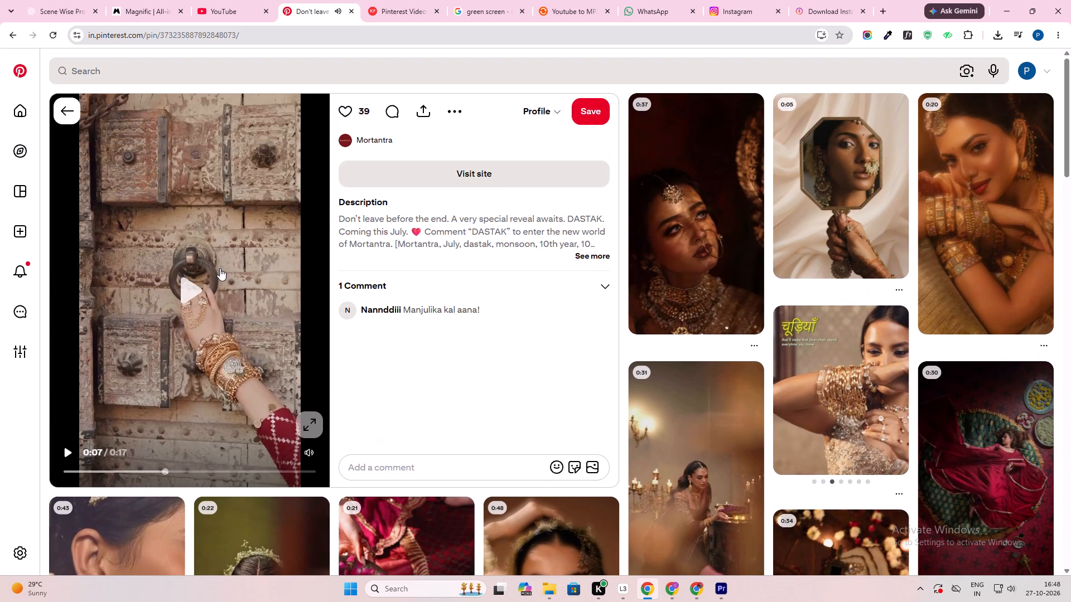
click(220, 268)
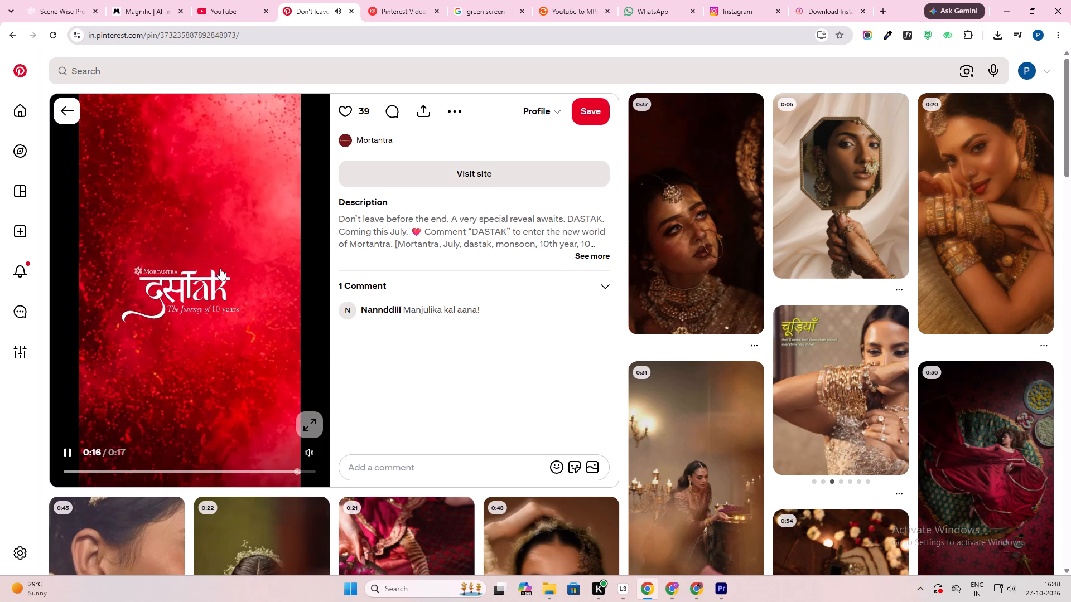
scroll(220, 268, down, 10)
scroll(221, 271, up, 16)
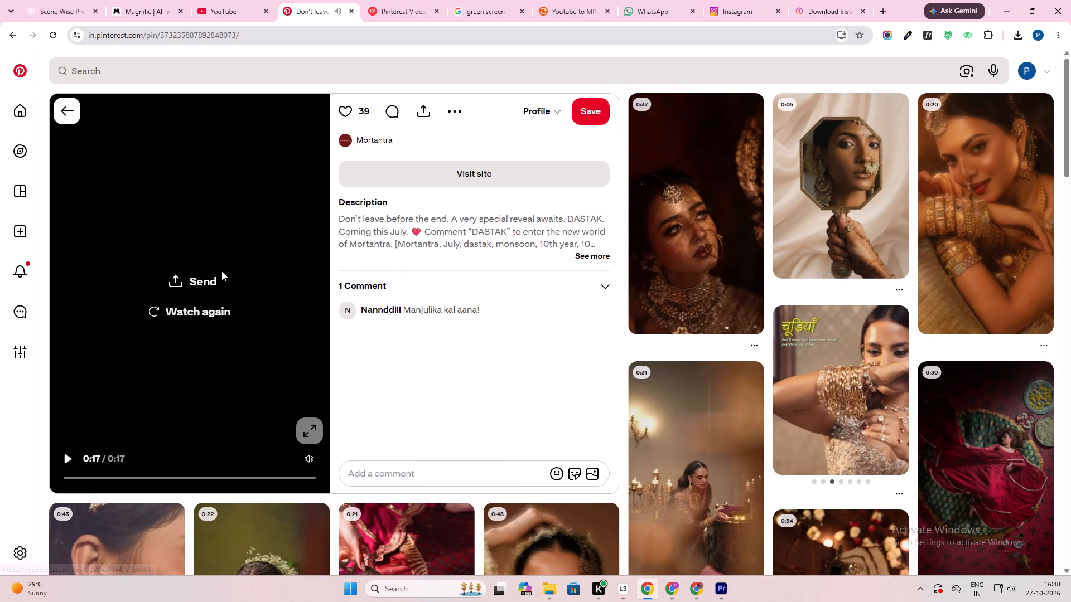
click(64, 115)
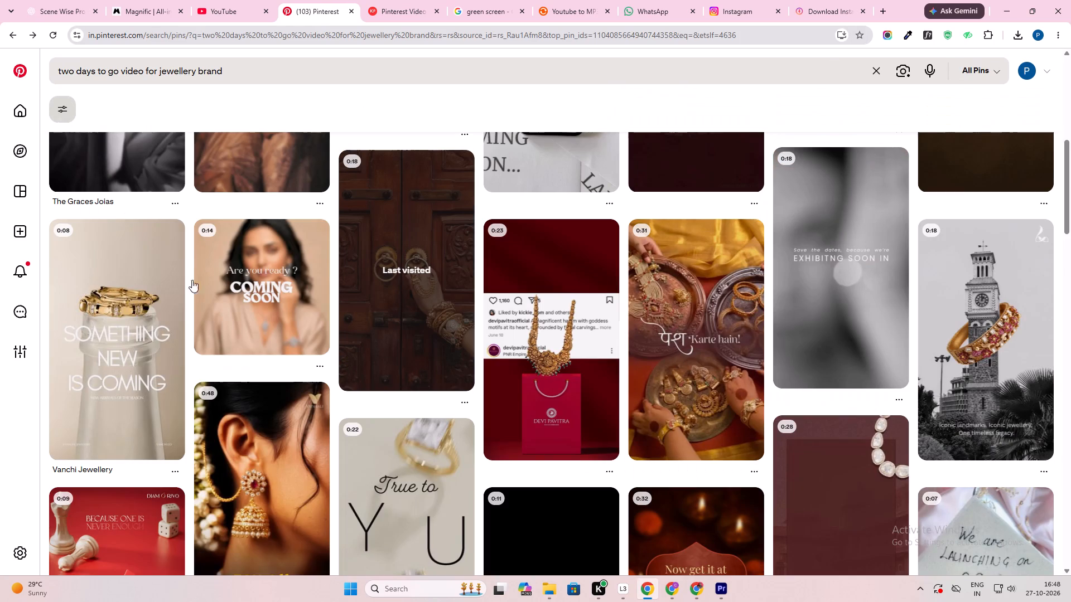
Search Pinterest for "old gate kundi sound".
scroll(296, 347, up, 19)
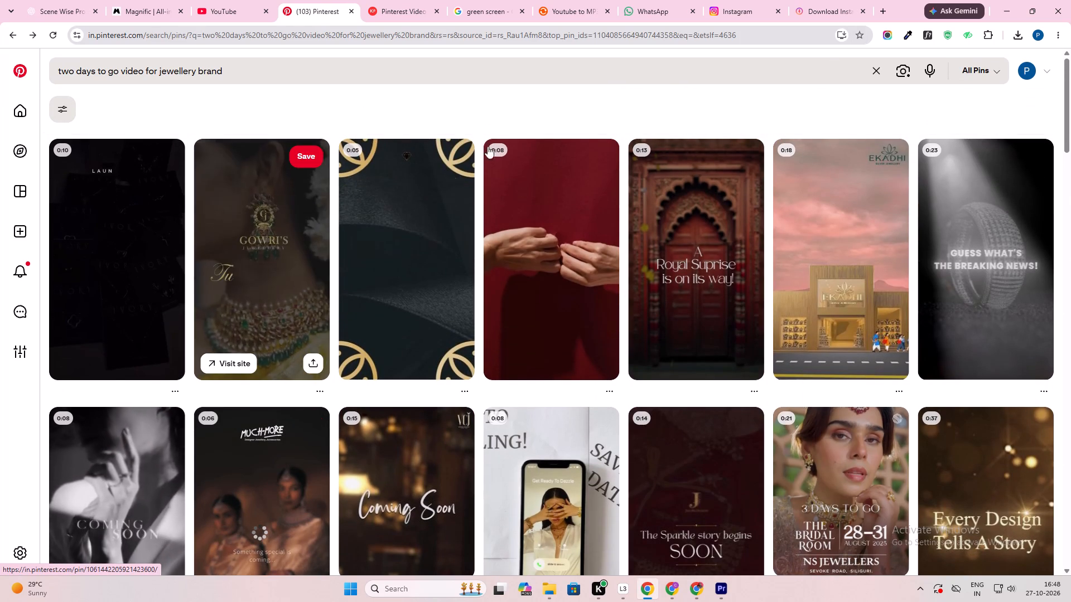
click(94, 70)
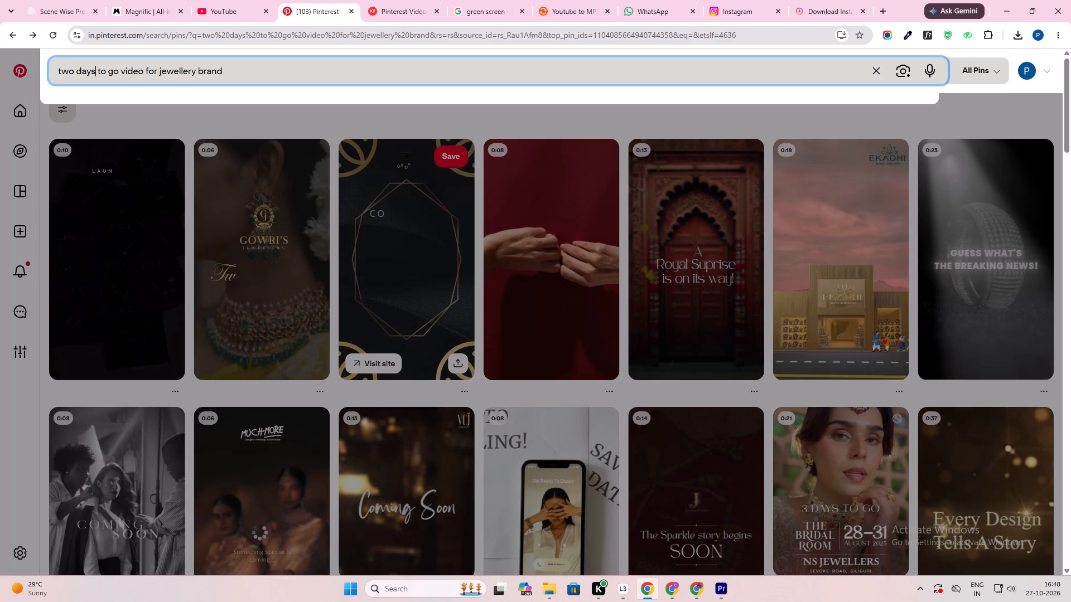
drag(263, 70, 0, 50)
key(BackSpace)
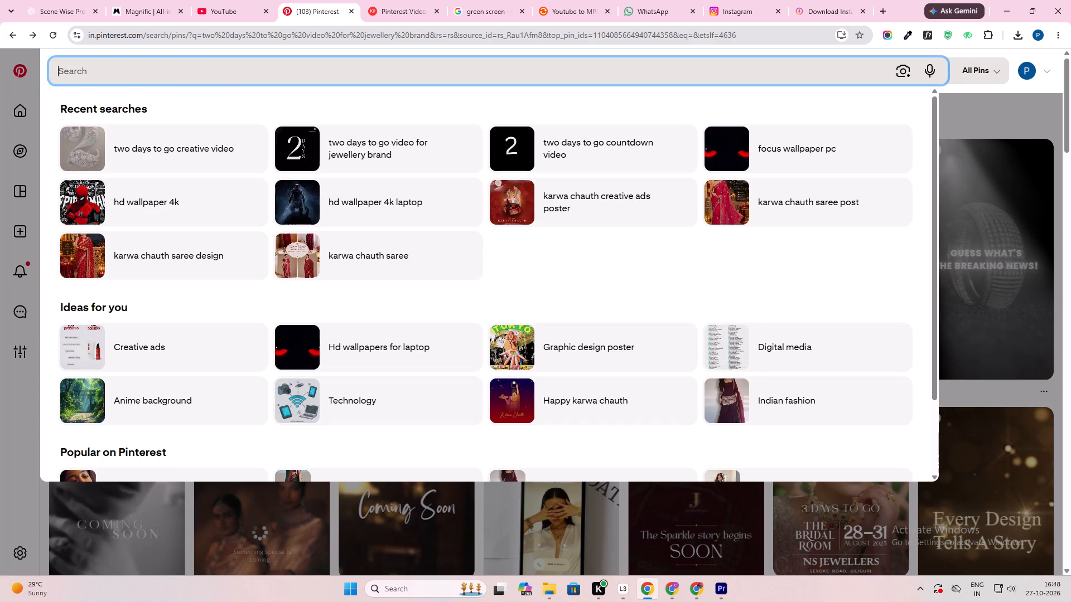
scroll(46, 83, up, 1)
click(90, 72)
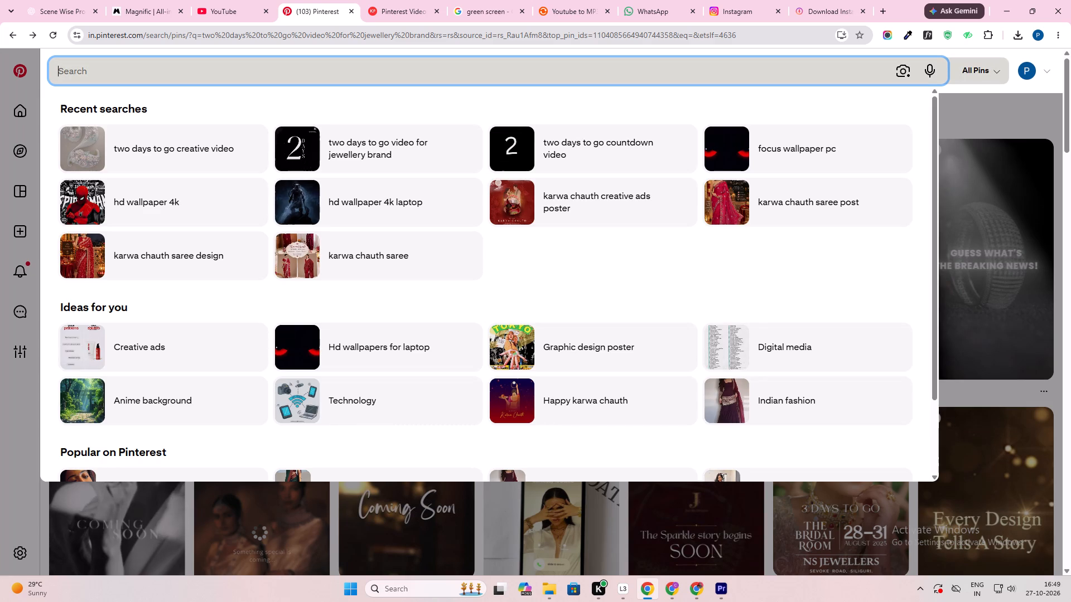
text(old)
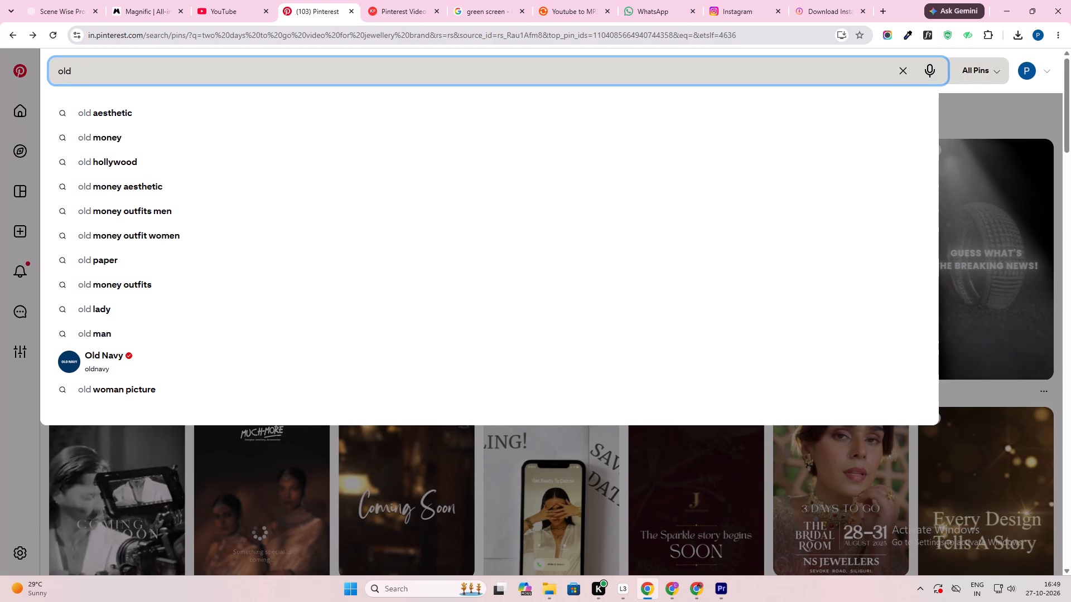
text(gate)
key(space)
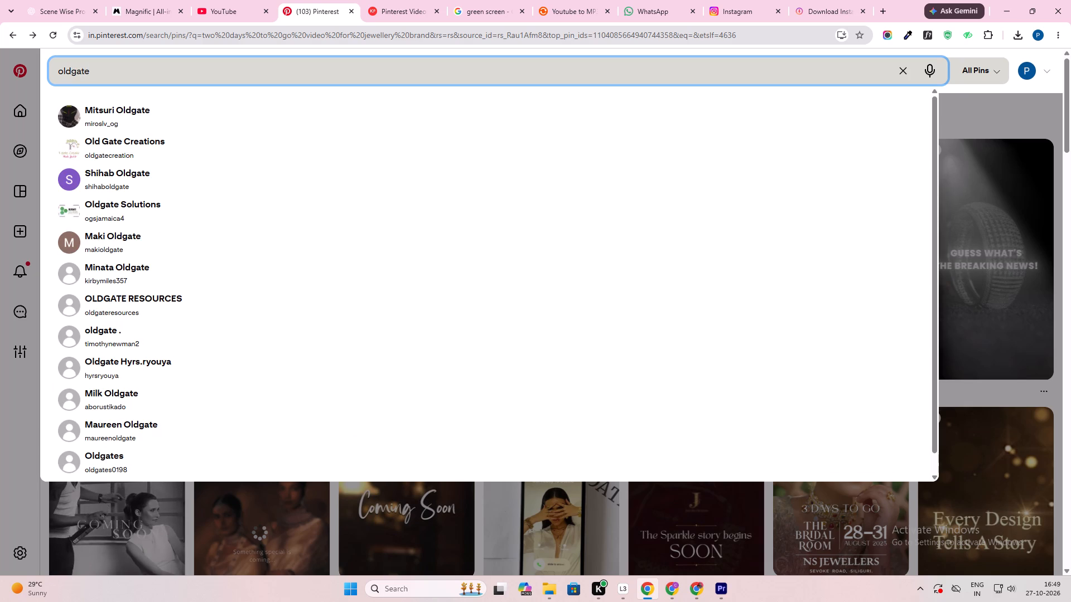
key(c)
key(BackSpace)
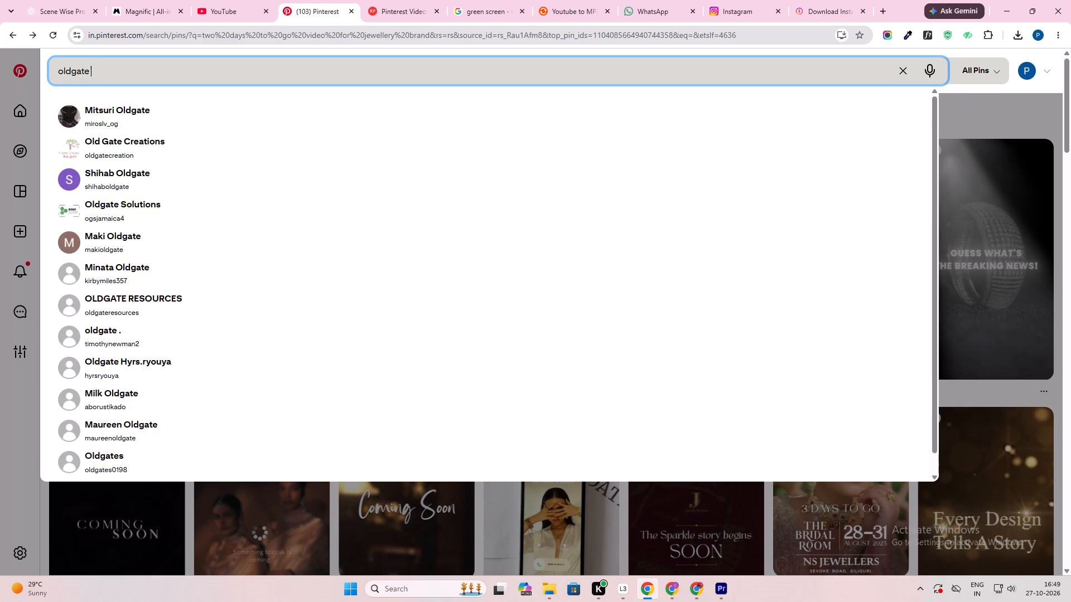
text(kund)
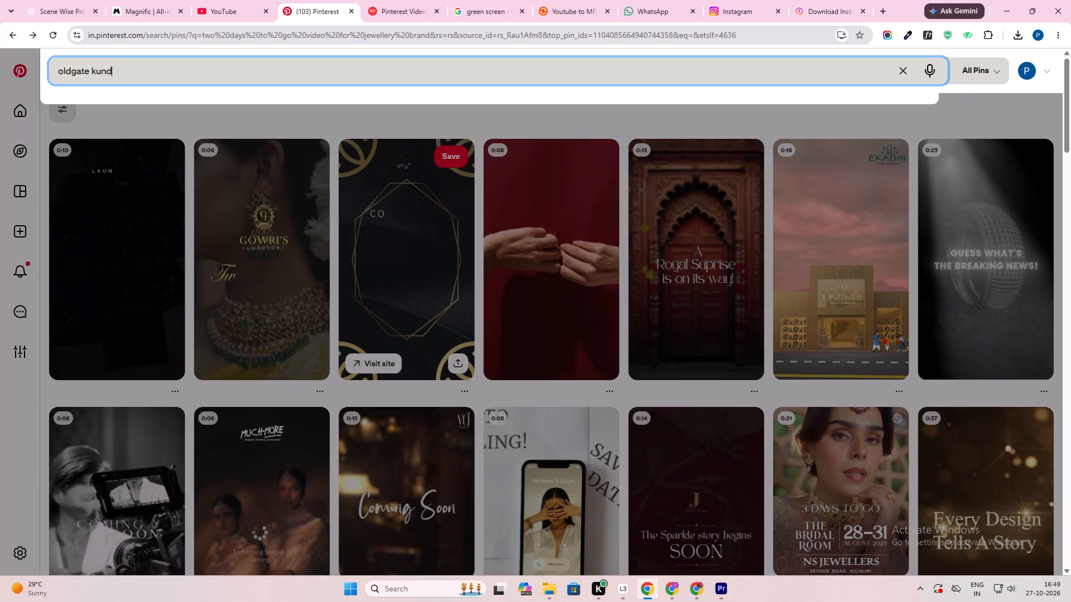
text(i)
key(space)
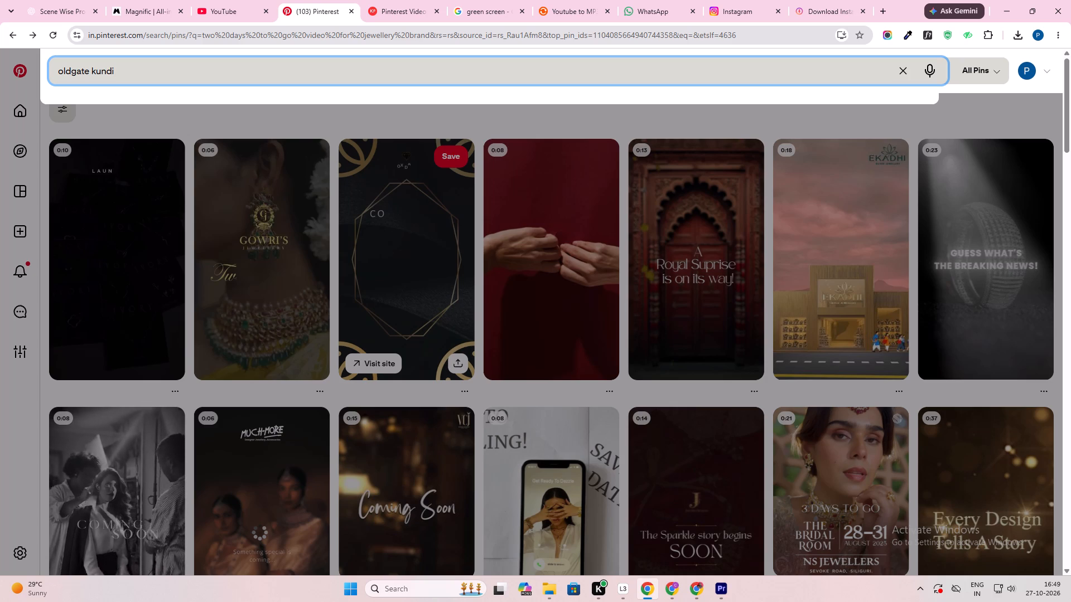
text(sound)
scroll(53, 54, up, 1)
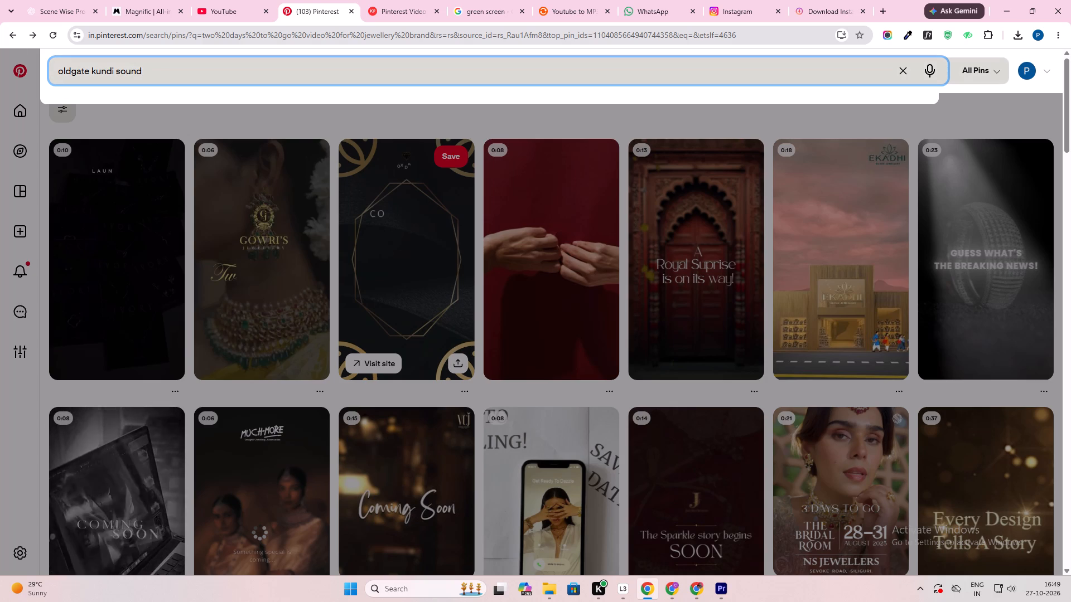
click(71, 74)
key(space)
click(238, 68)
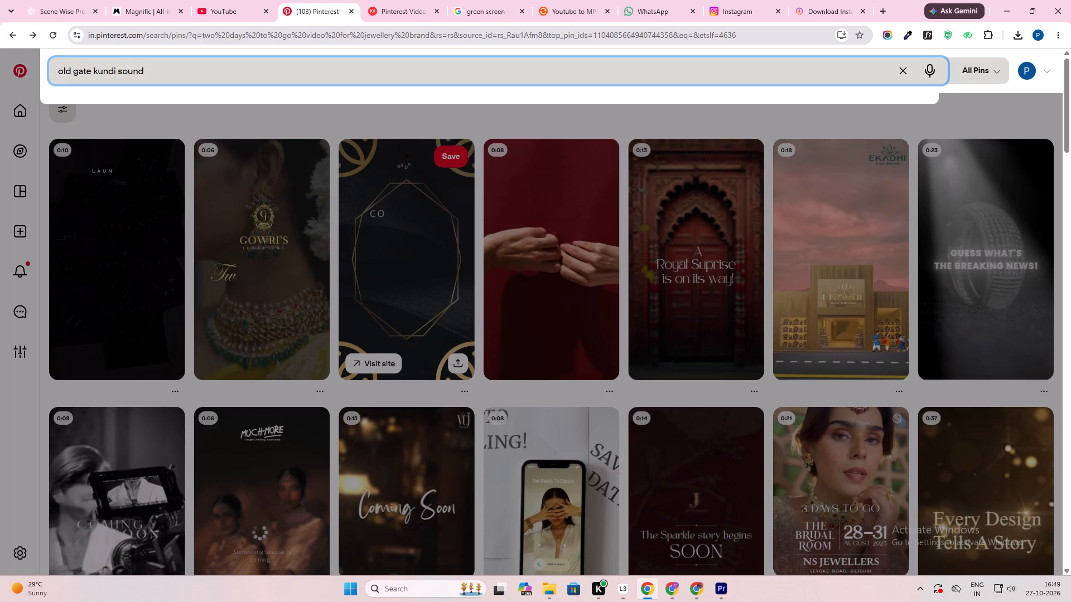
key(Return)
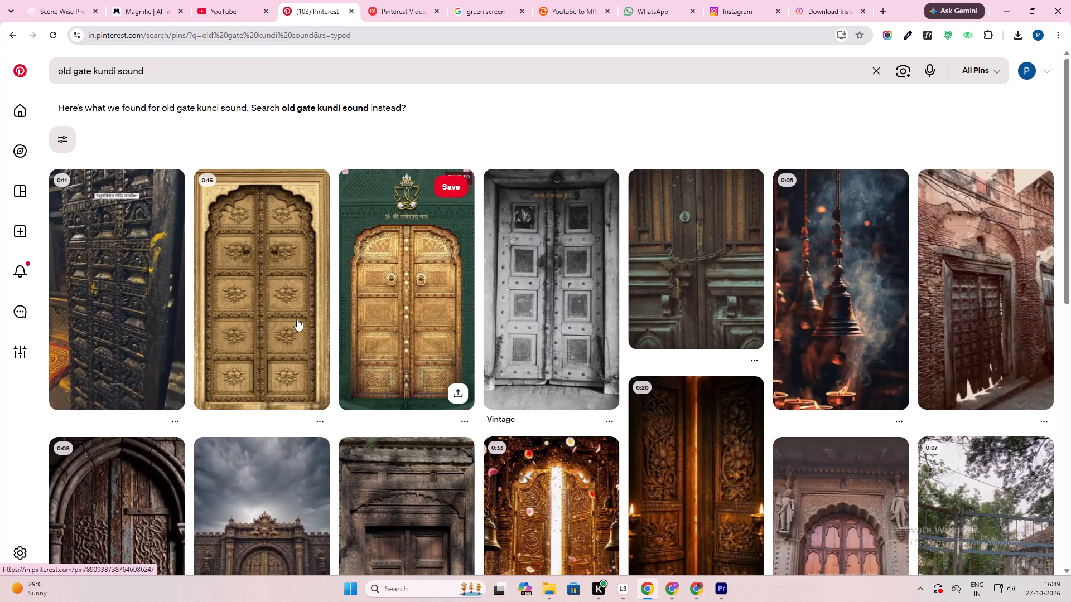
Preview the Adiza designs golden door pin and the Beloved Invitations green-framed door pin, returning to the results each time.
click(253, 326)
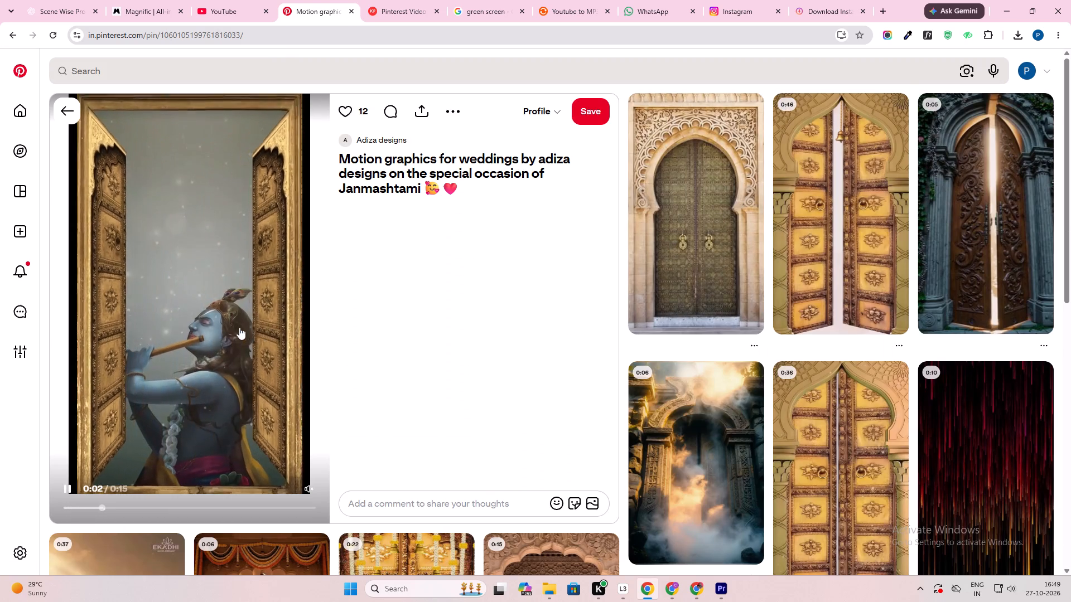
click(11, 33)
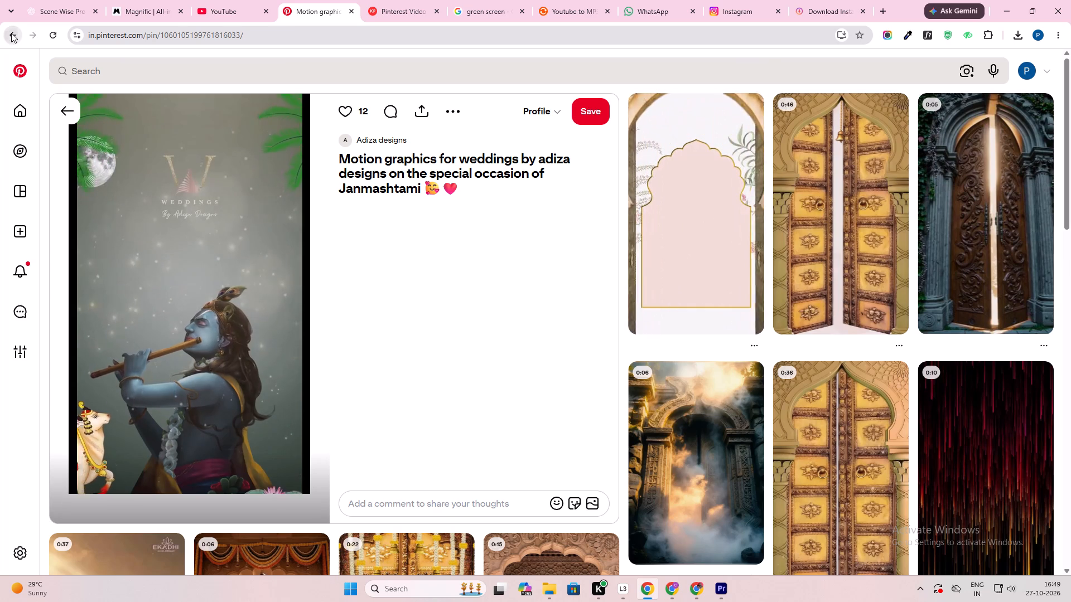
click(370, 253)
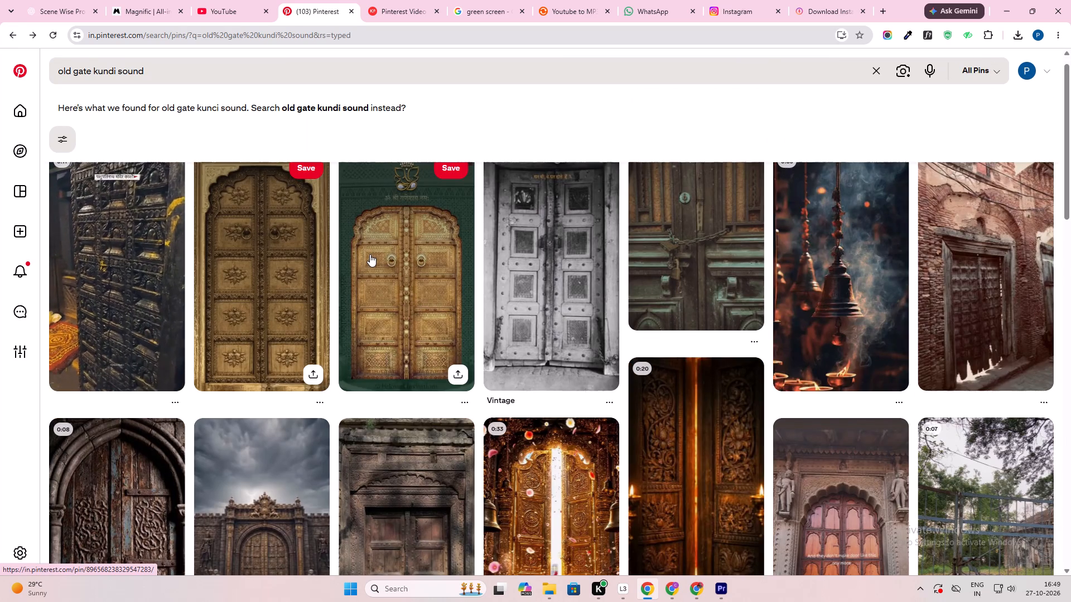
click(384, 284)
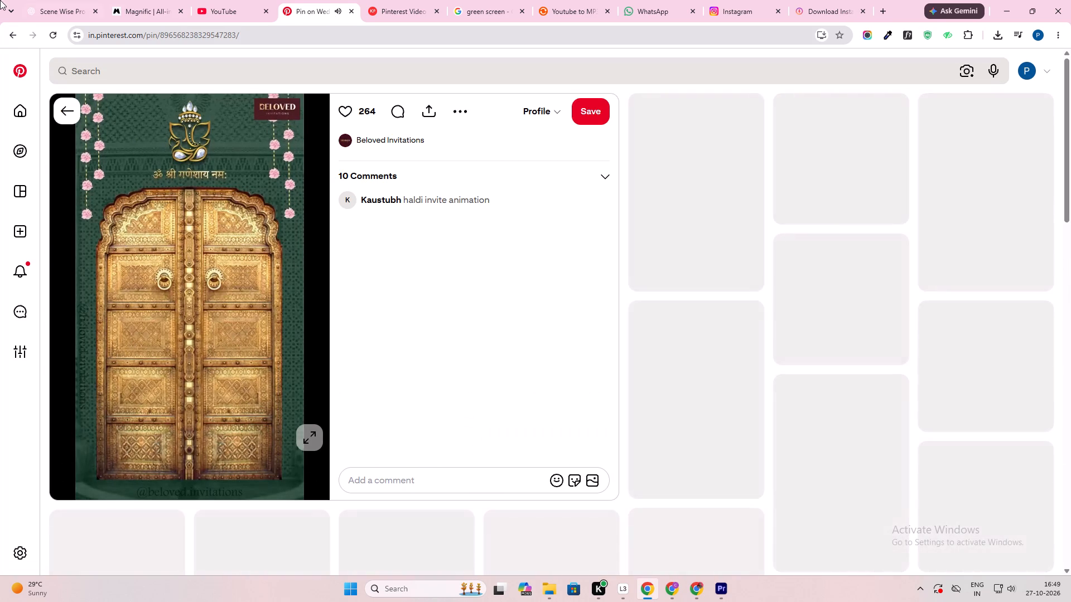
click(11, 40)
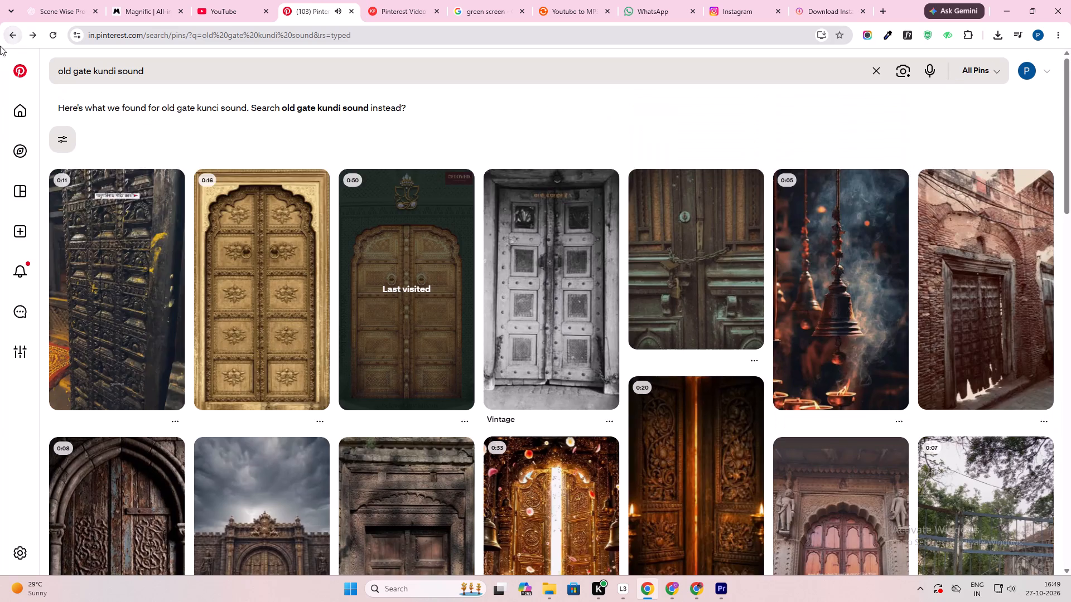
Examine the old gate kundi sound results for a usable door-knocker clip, and put the Pinterest window away.
scroll(336, 272, down, 6)
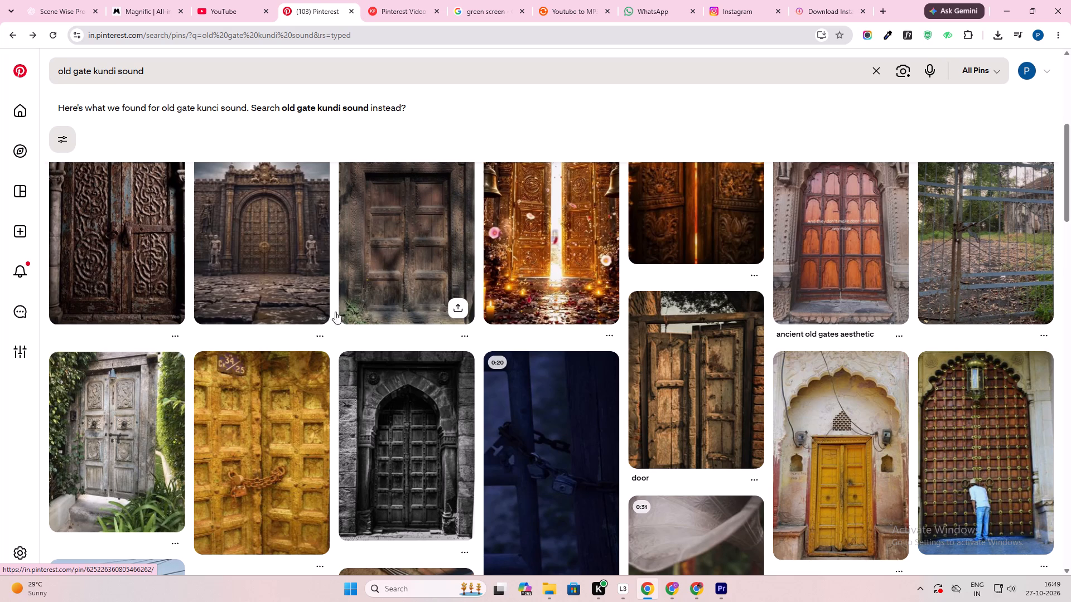
scroll(295, 506, down, 7)
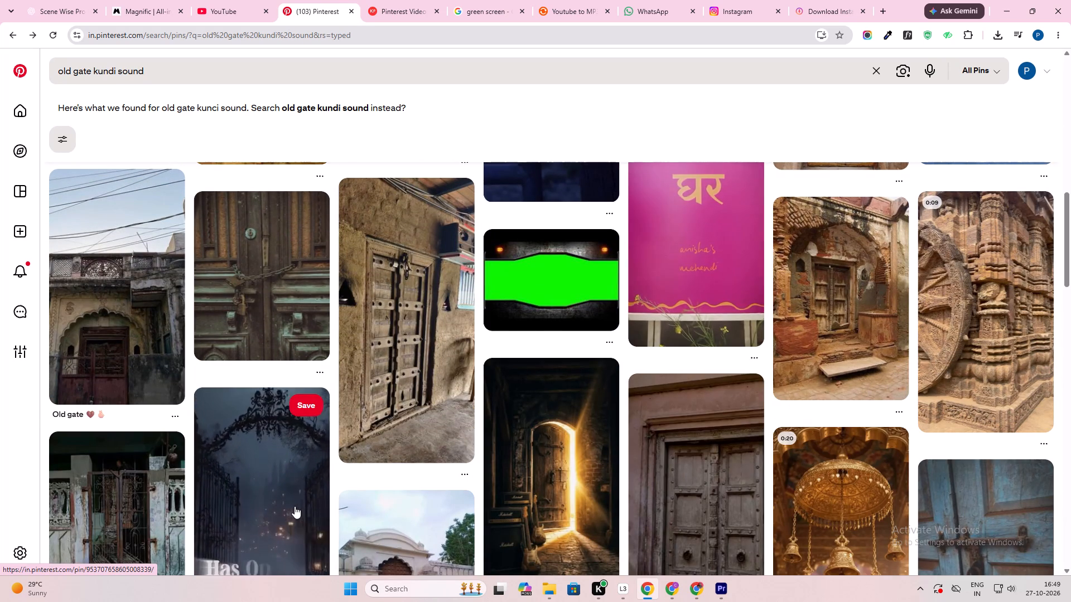
scroll(295, 506, up, 1)
scroll(281, 497, down, 8)
scroll(310, 0, down, 6)
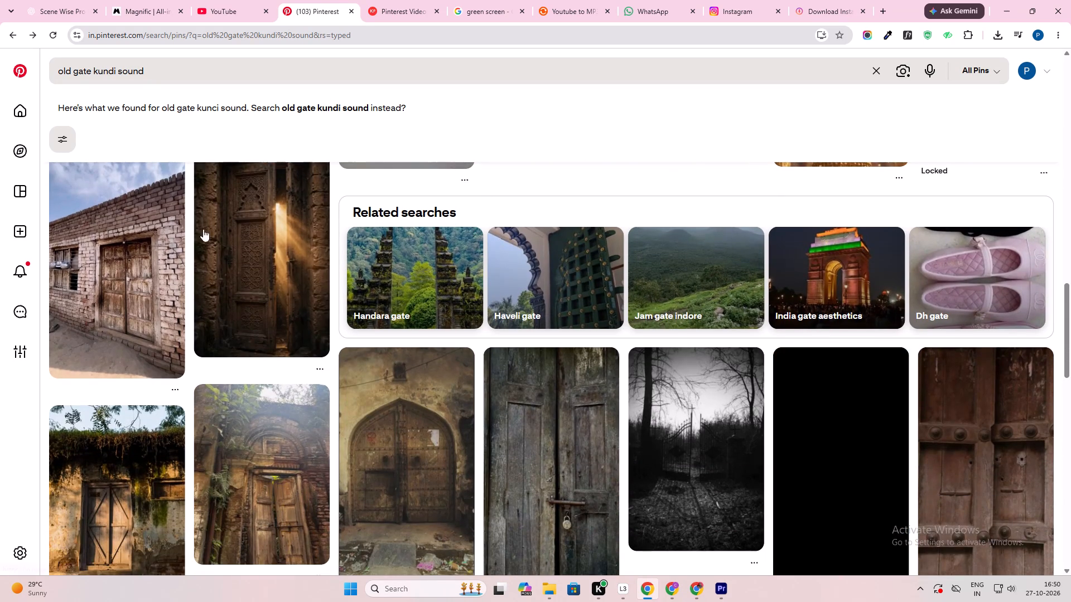
scroll(140, 273, down, 5)
scroll(533, 241, up, 7)
scroll(635, 216, up, 13)
click(1012, 7)
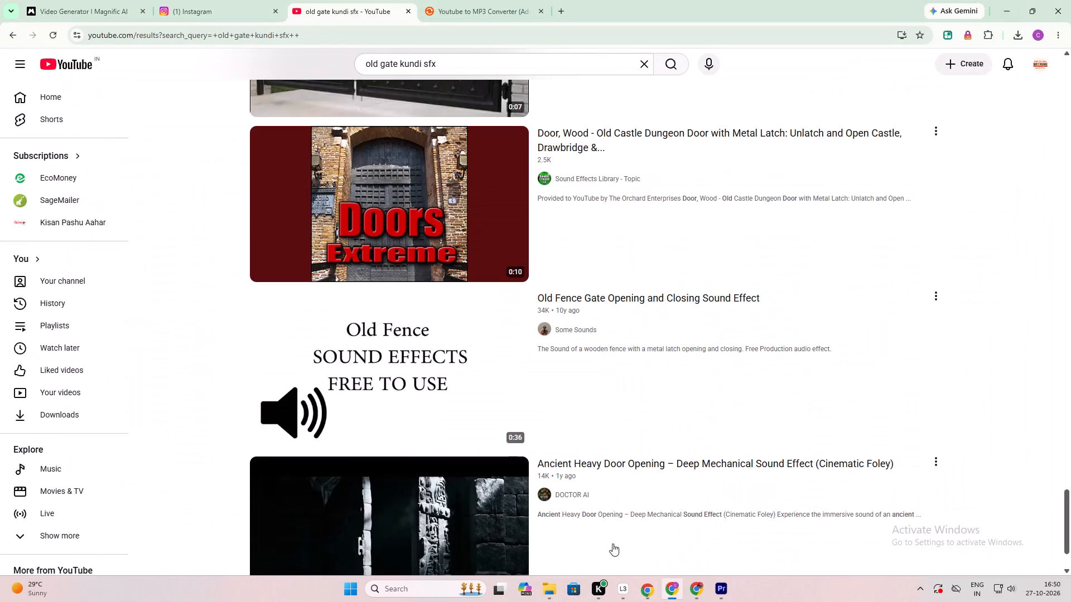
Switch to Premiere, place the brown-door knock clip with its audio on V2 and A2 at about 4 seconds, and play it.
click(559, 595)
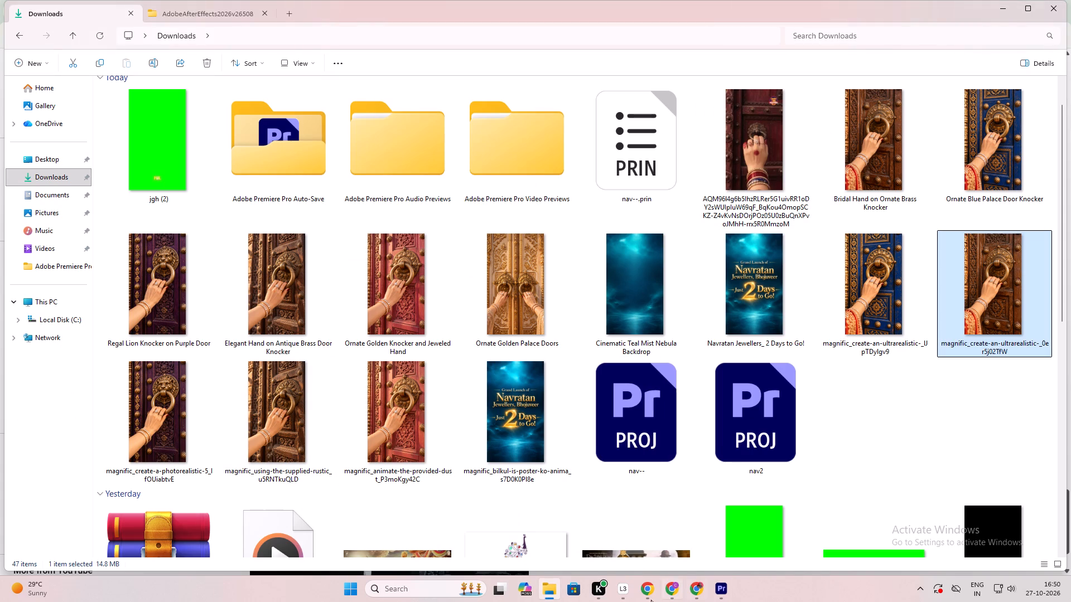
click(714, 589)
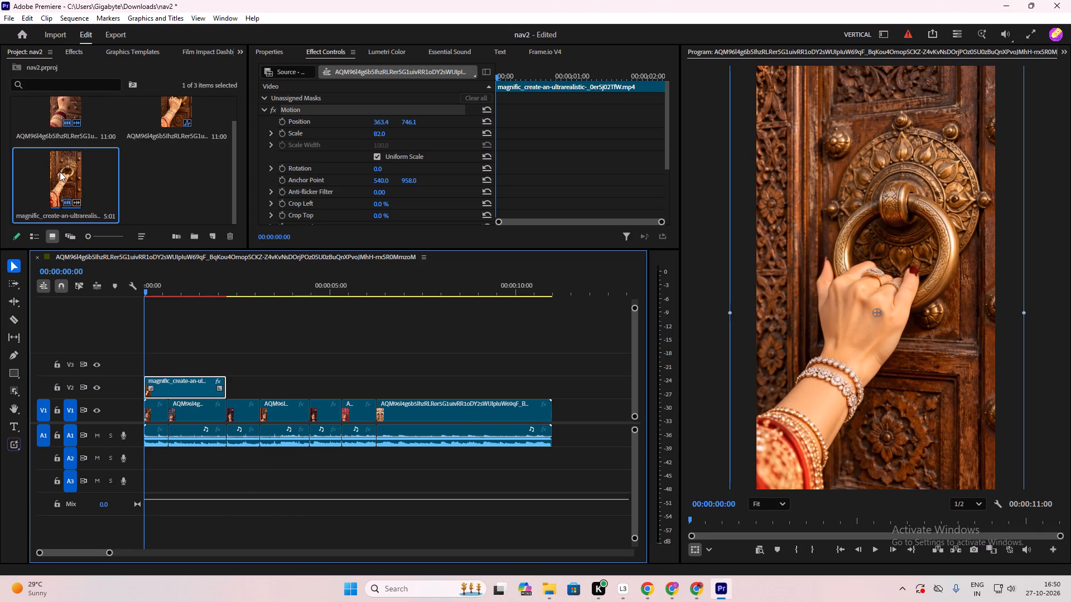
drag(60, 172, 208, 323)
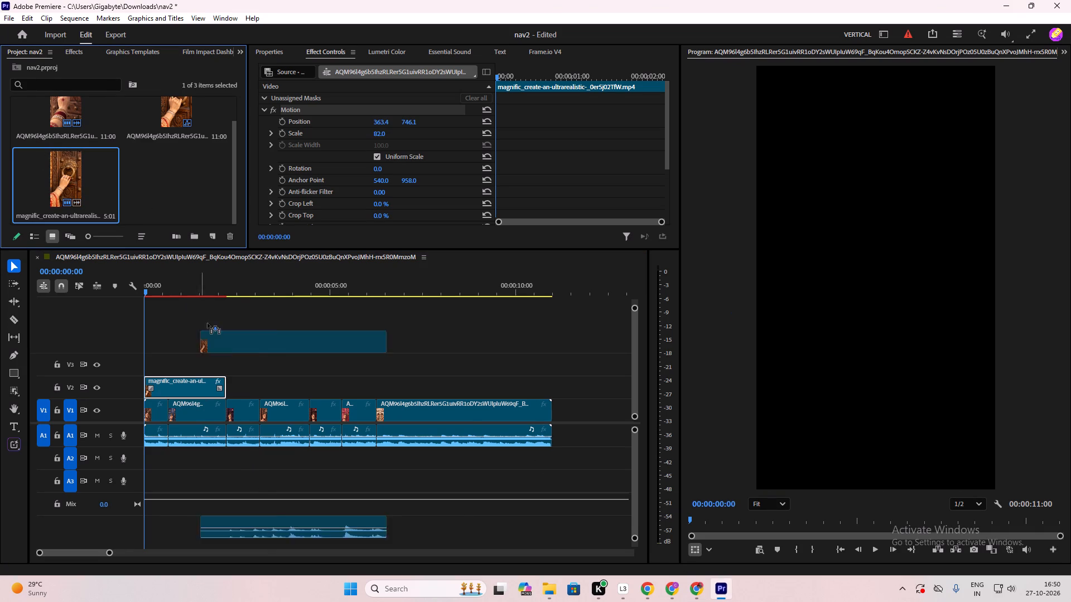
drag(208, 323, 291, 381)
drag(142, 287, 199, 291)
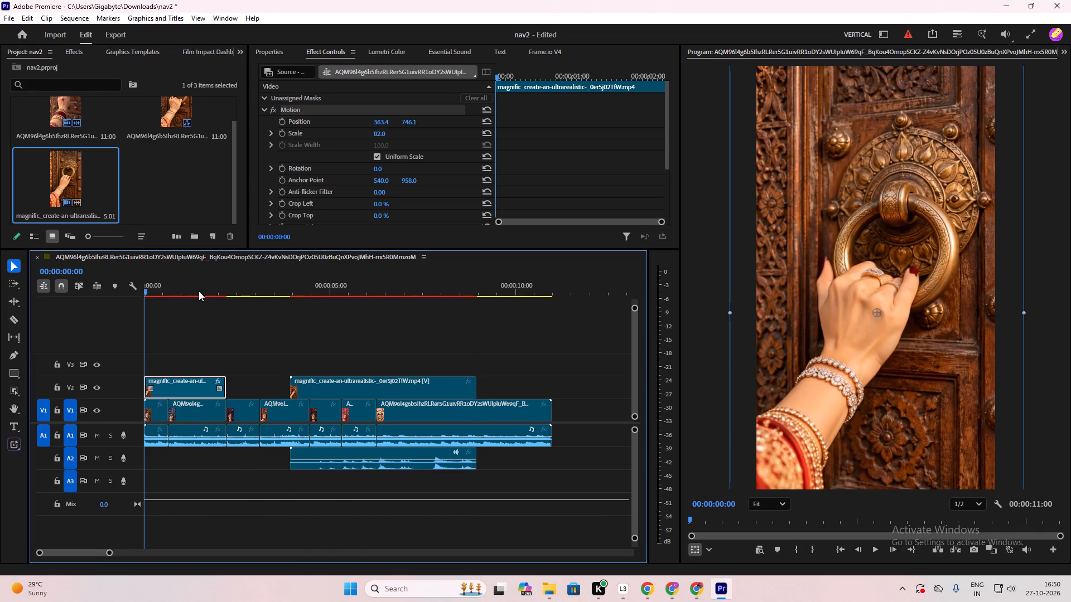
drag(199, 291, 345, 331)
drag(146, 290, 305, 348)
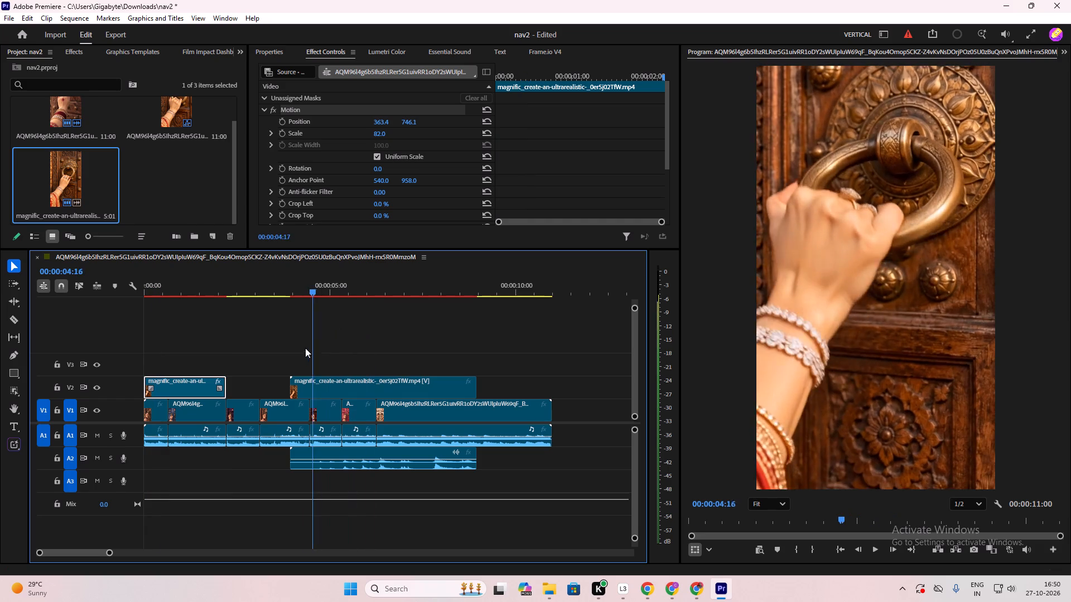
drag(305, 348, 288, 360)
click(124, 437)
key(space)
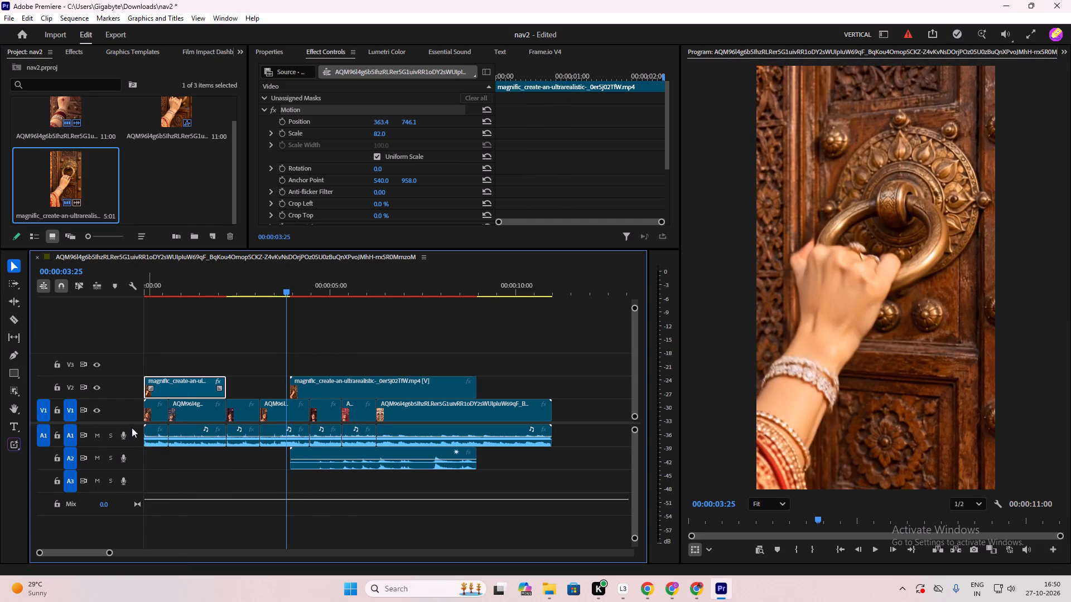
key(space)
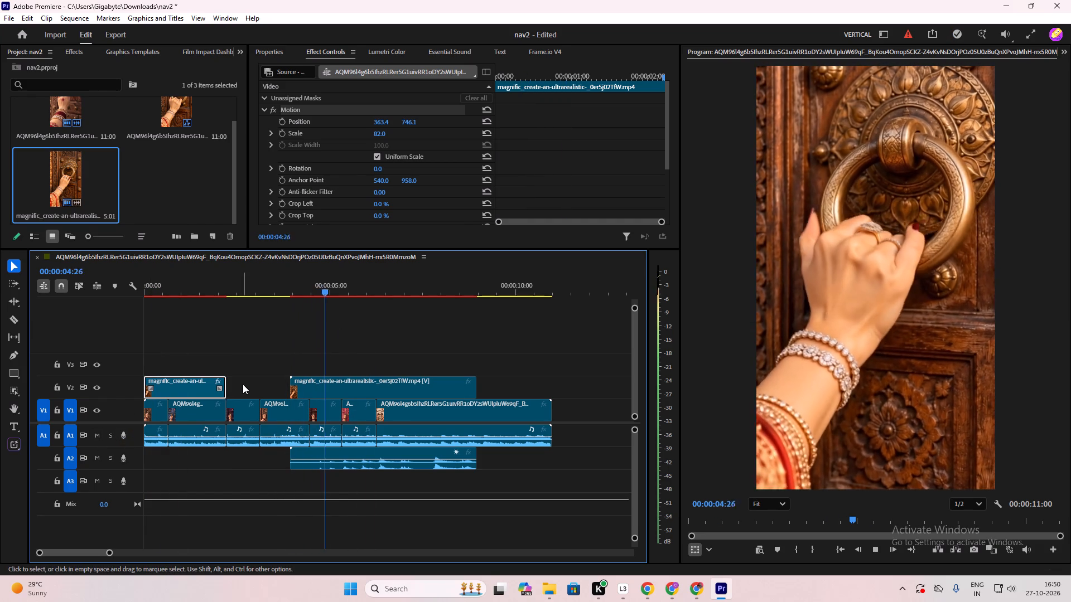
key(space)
Mute audio track A1 and play the sequence to hear the added clip's knocking sound on its own.
click(98, 438)
key(space)
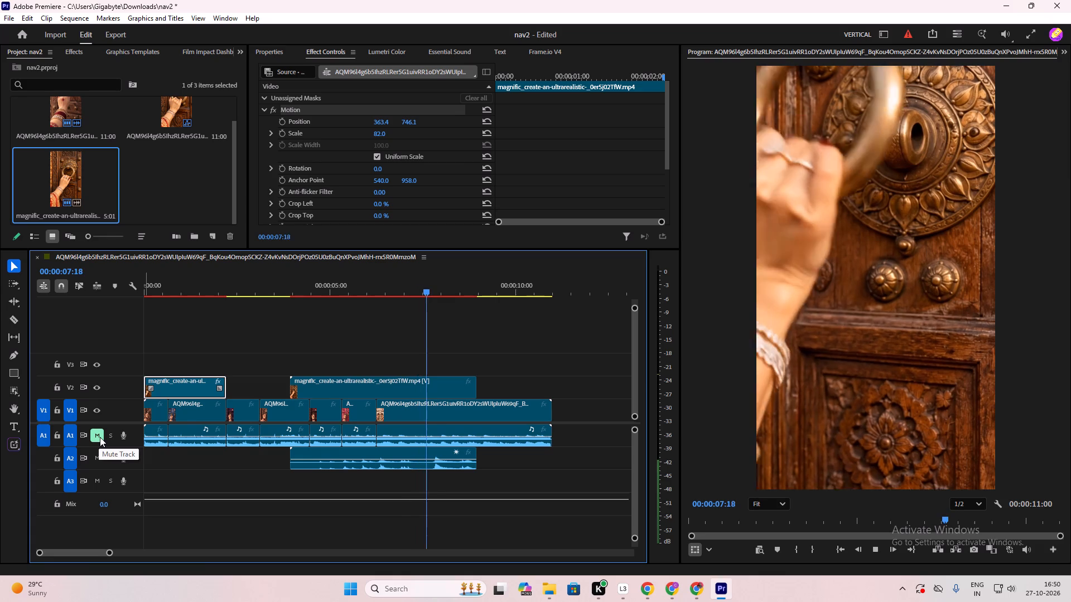
key(space)
key(space)
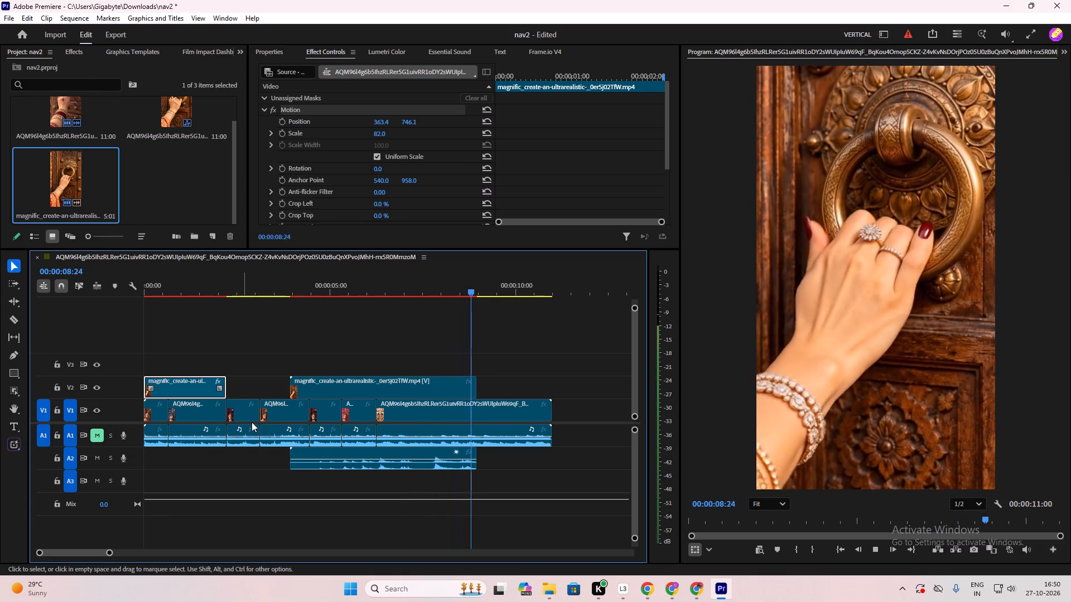
key(space)
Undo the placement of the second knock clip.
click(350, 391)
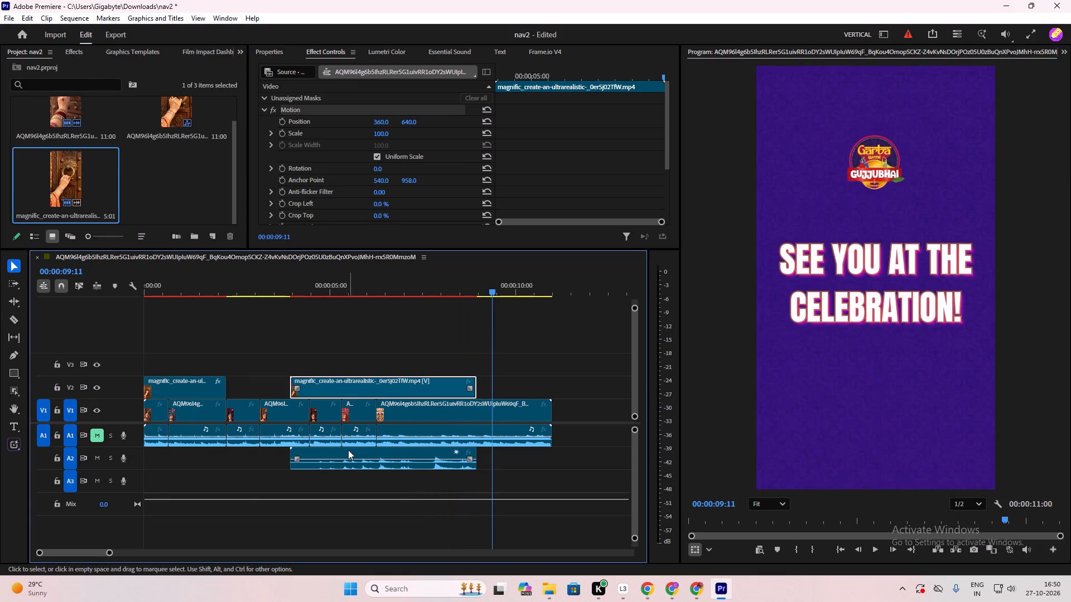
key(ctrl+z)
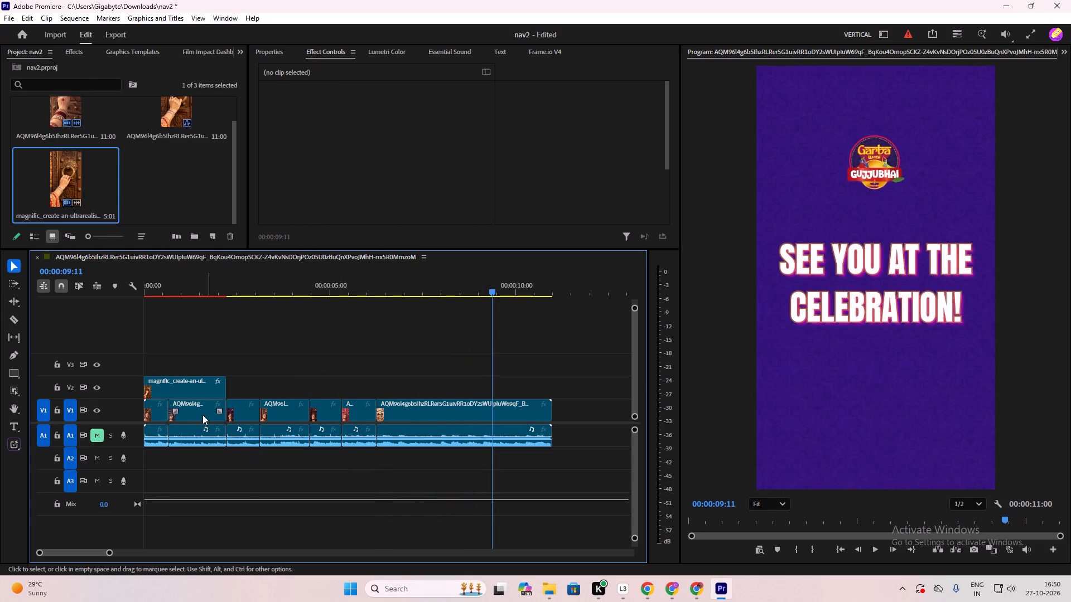
Undo the earlier edits to the opening V2 knock clip until its original audio is back on A2.
click(178, 391)
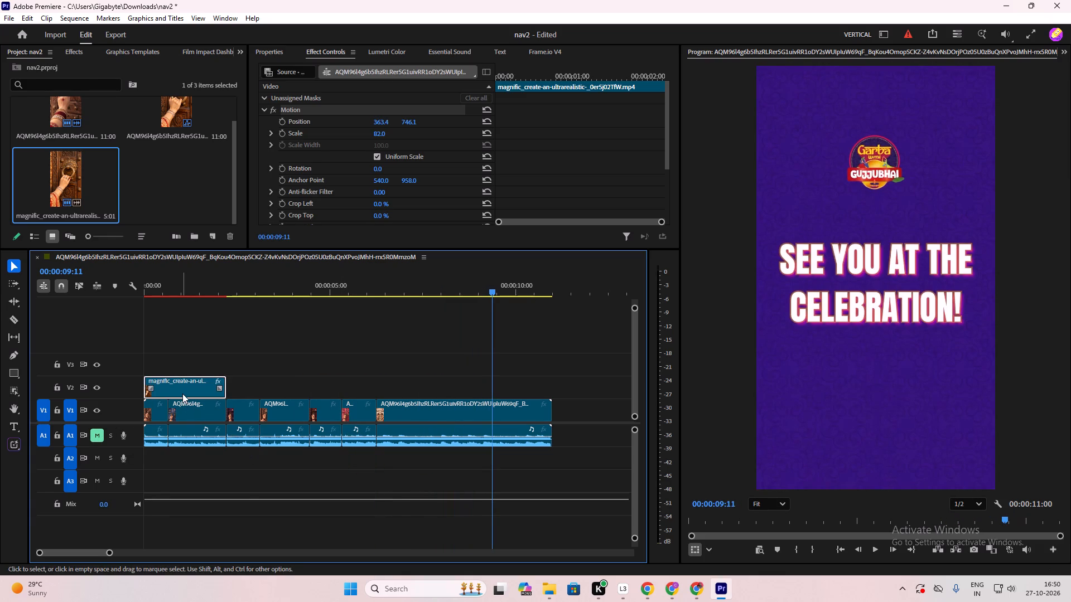
drag(486, 290, 148, 371)
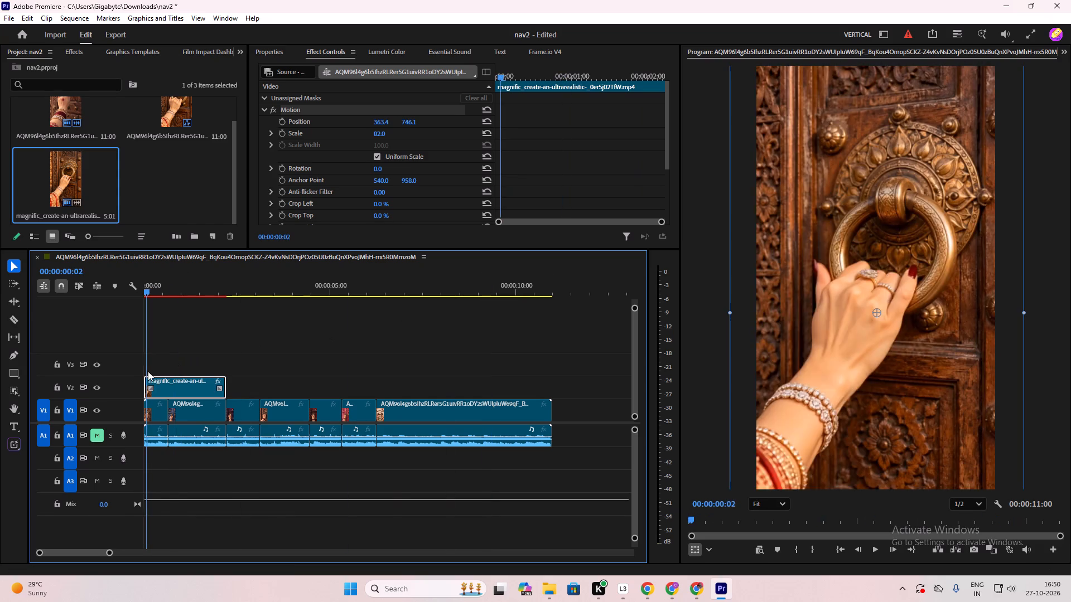
drag(148, 371, 144, 374)
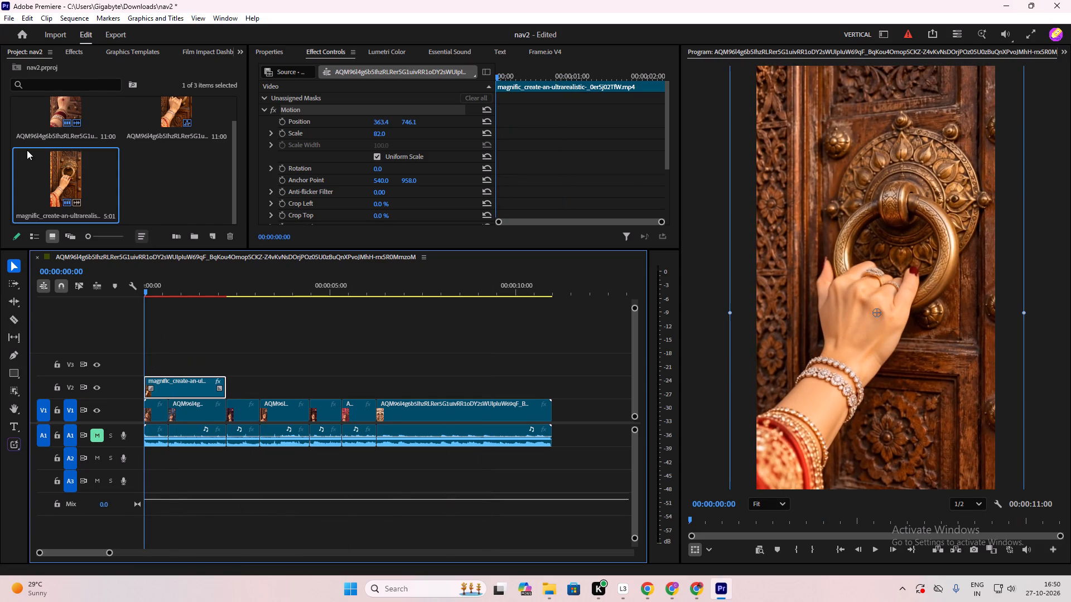
key(ctrl+z)
key(ctrl+z)
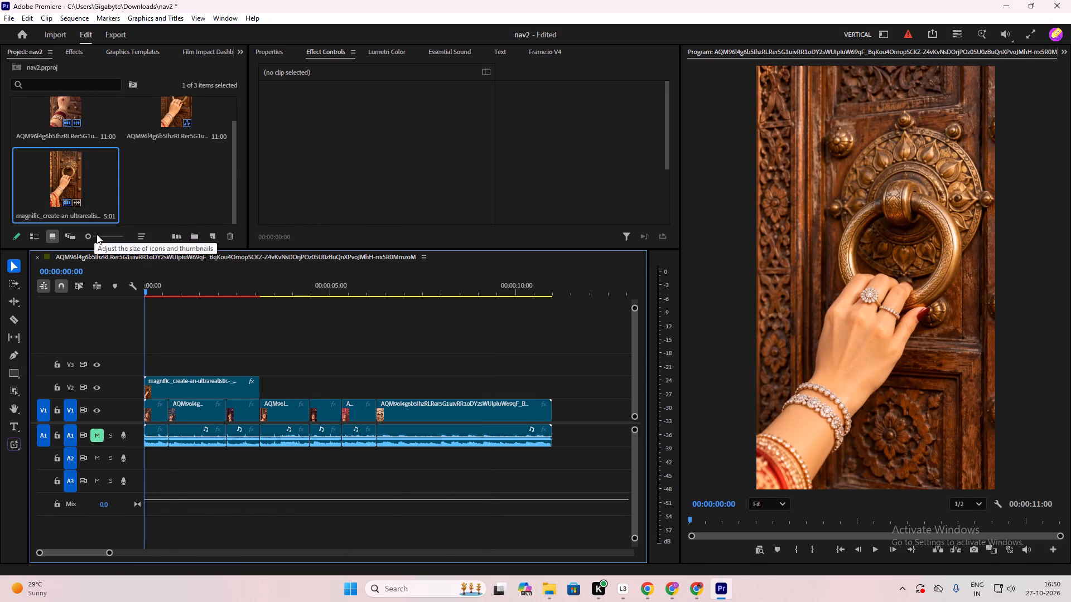
key(ctrl+z)
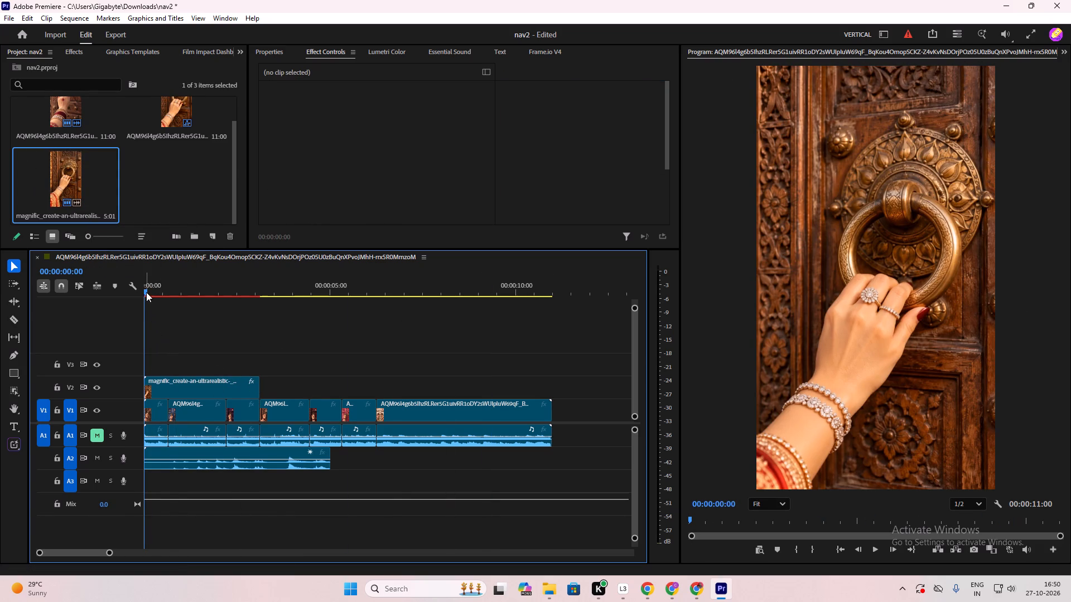
Split the A2 knocking audio at 00:00:03:03, where the V2 clip ends, and remove the part after the cut.
drag(146, 289, 261, 362)
click(297, 468)
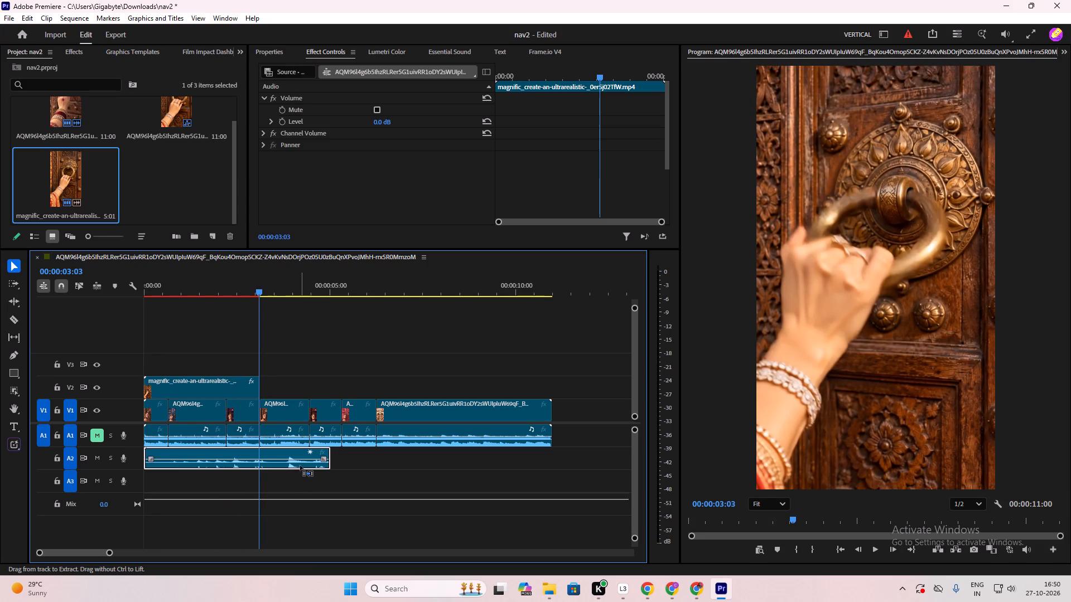
key(ctrl+k)
click(290, 462)
key(ctrl+x)
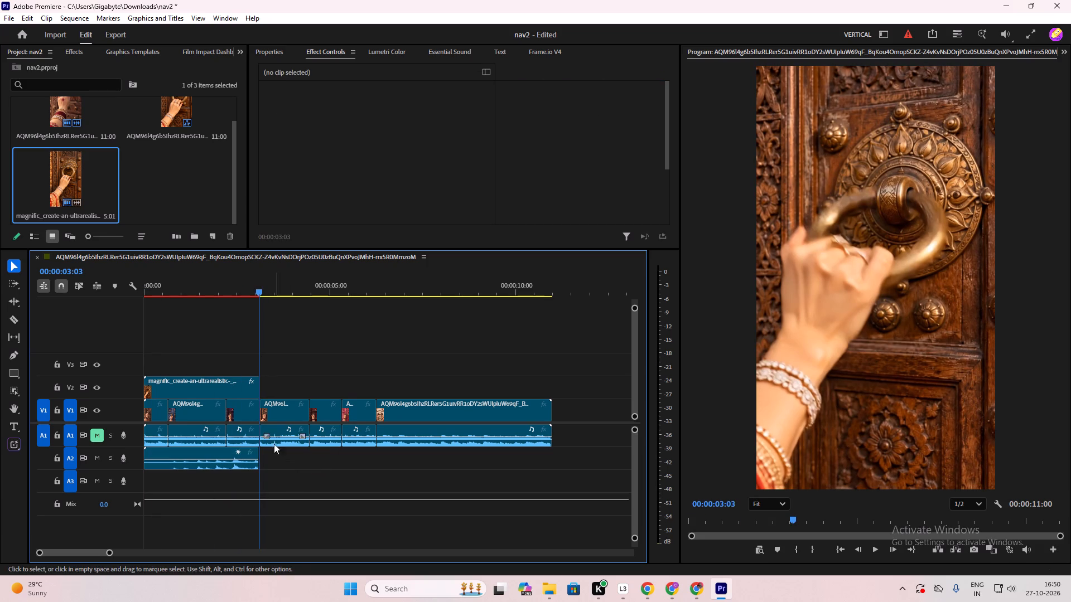
Play the sequence from the start to check the knock clip's picture and sound up to its end.
drag(258, 287, 88, 336)
click(292, 354)
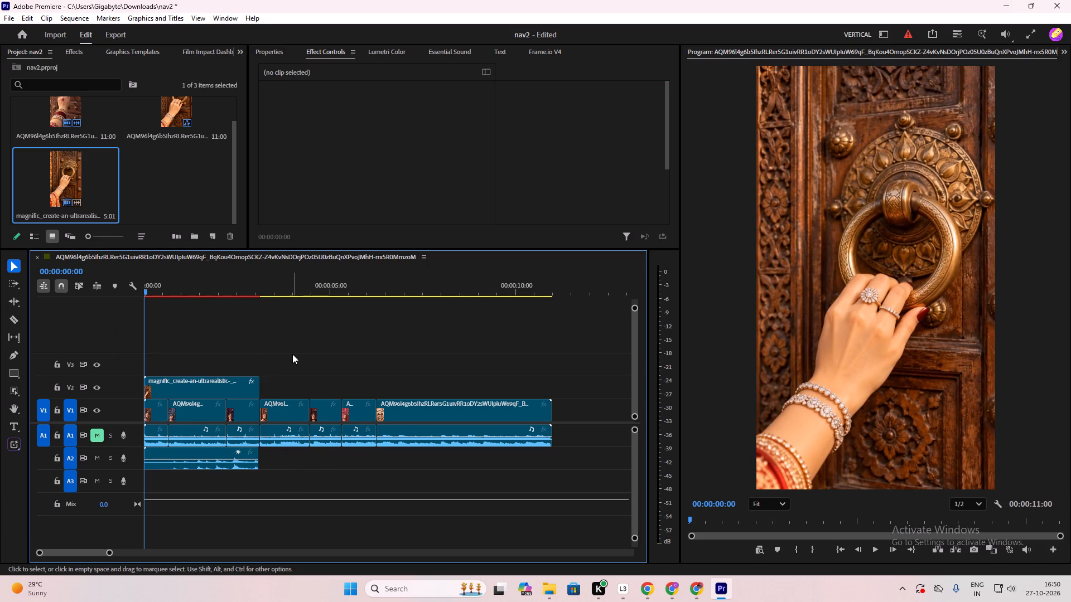
key(space)
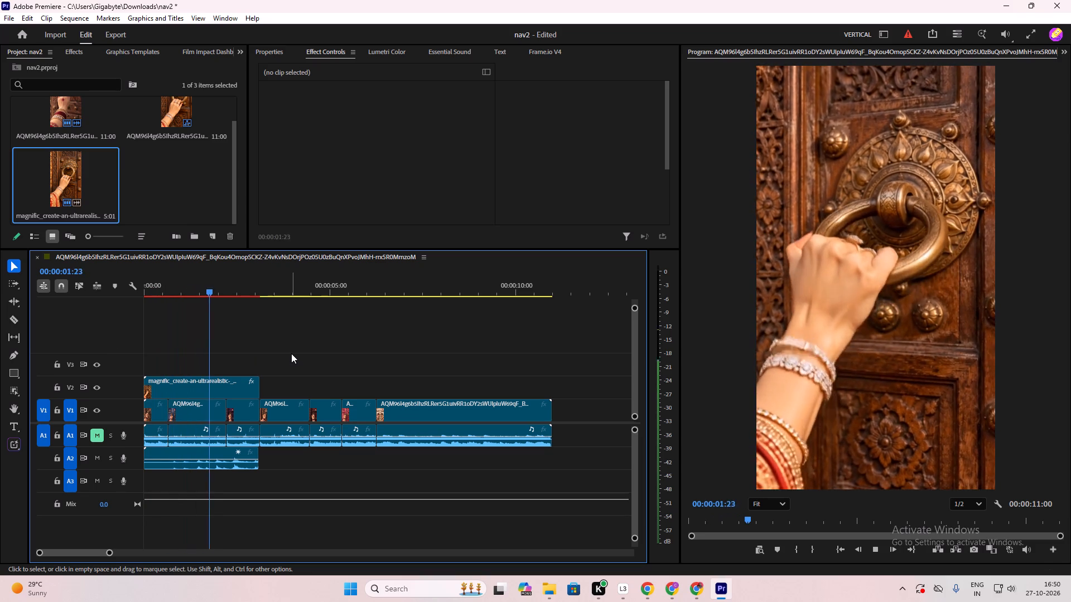
key(space)
key(space)
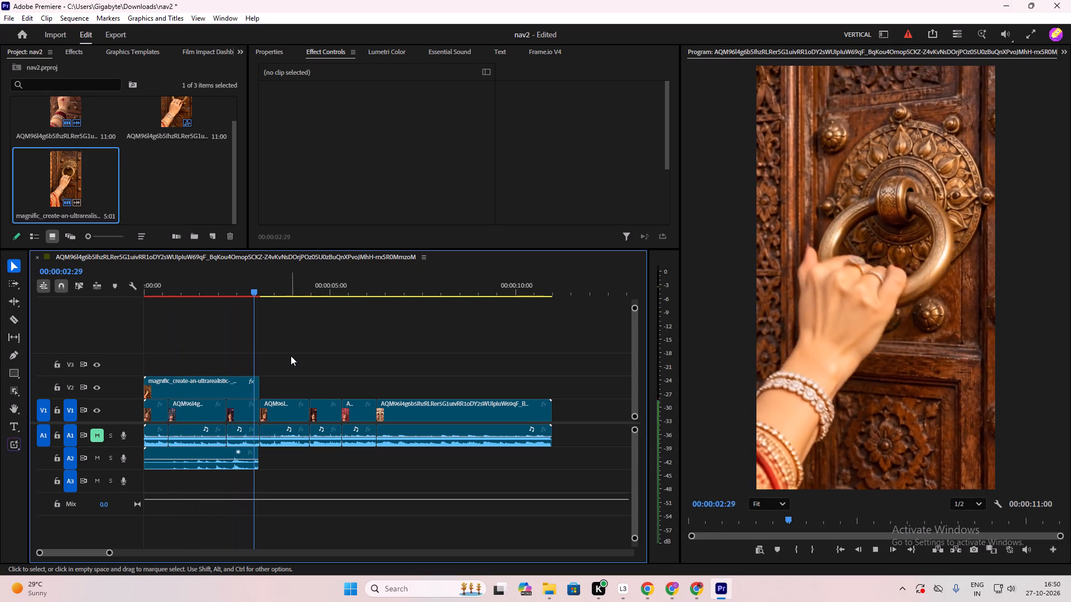
key(space)
key(space)
key(space)
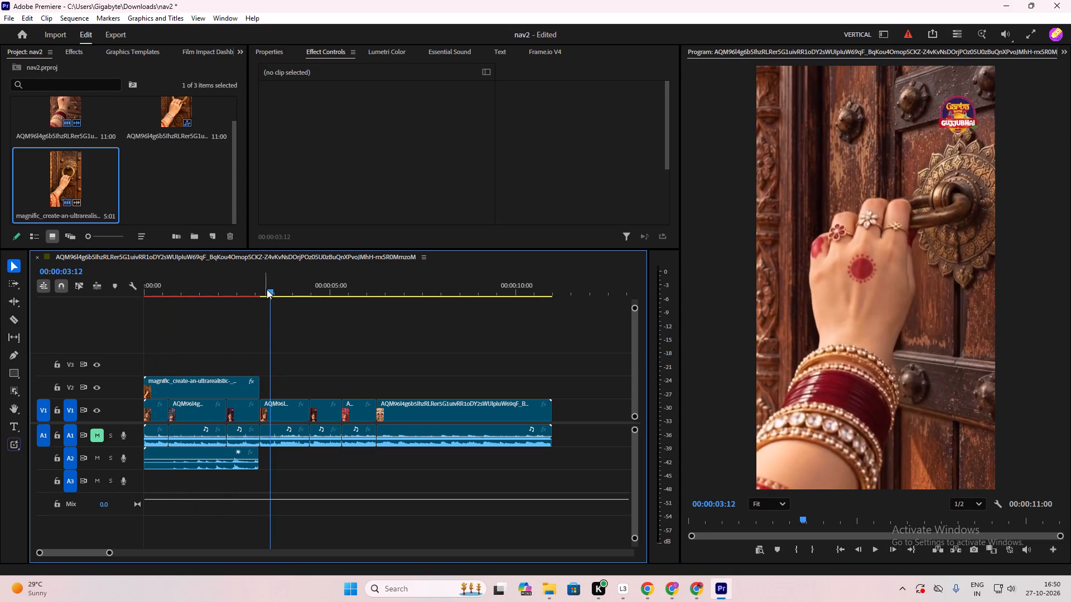
Trim the end of the V2 knock clip to 00:00:02:27.
drag(271, 287, 253, 327)
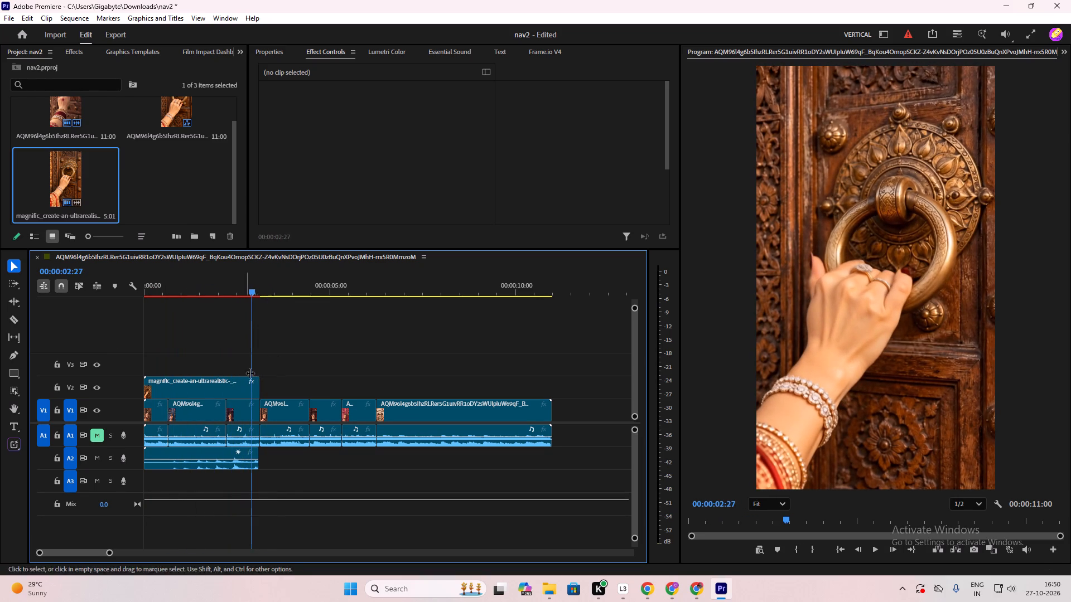
drag(259, 390, 252, 392)
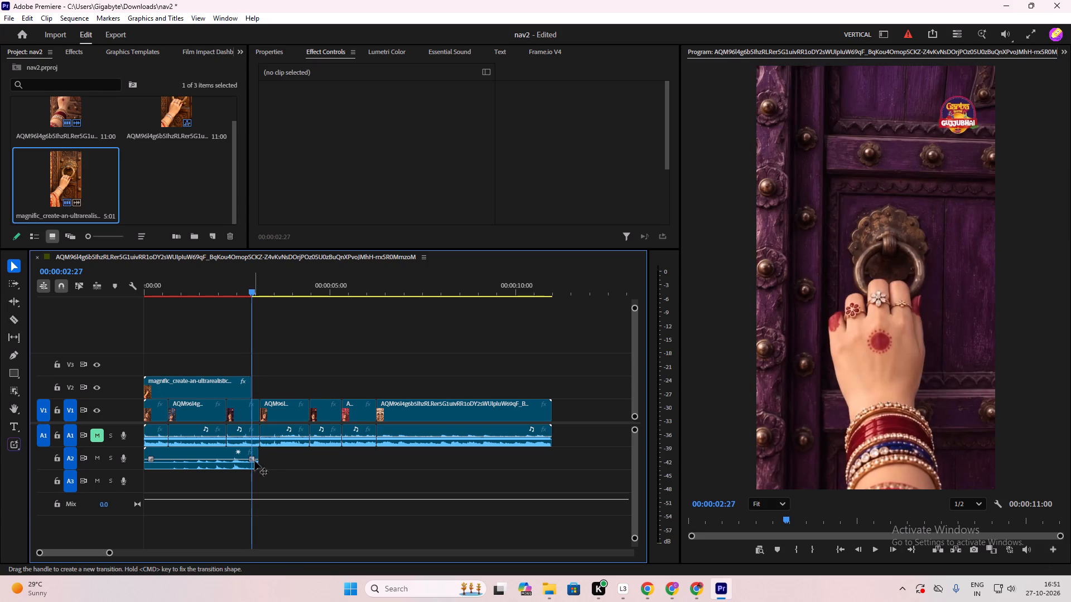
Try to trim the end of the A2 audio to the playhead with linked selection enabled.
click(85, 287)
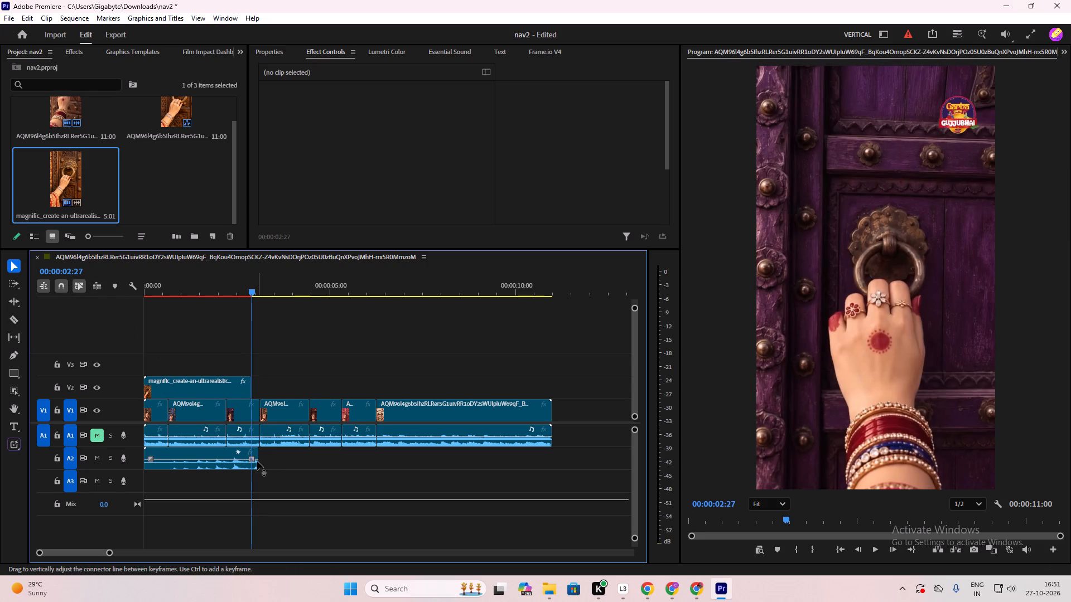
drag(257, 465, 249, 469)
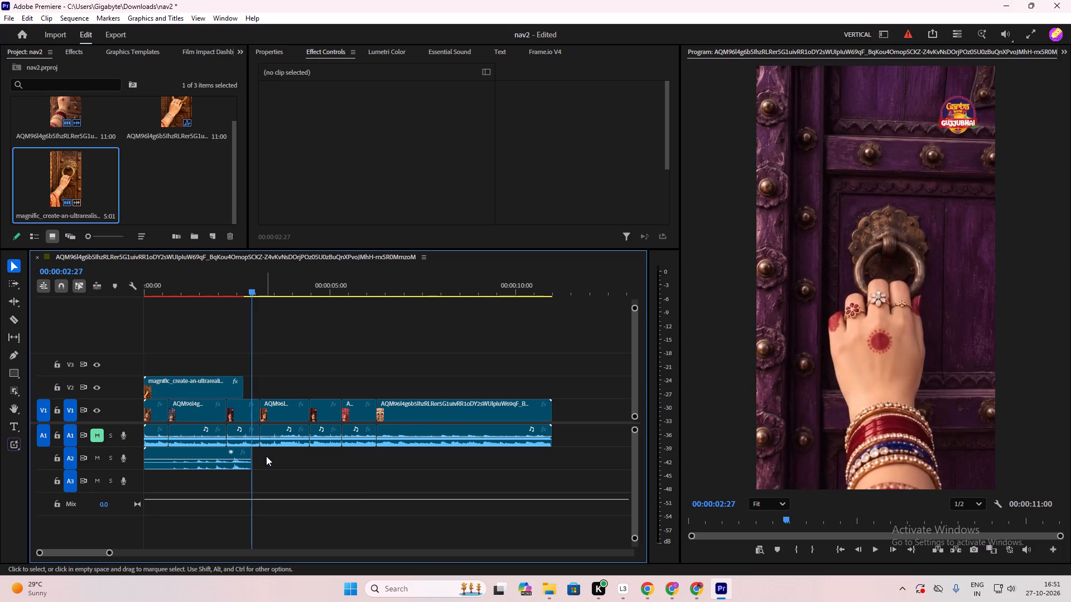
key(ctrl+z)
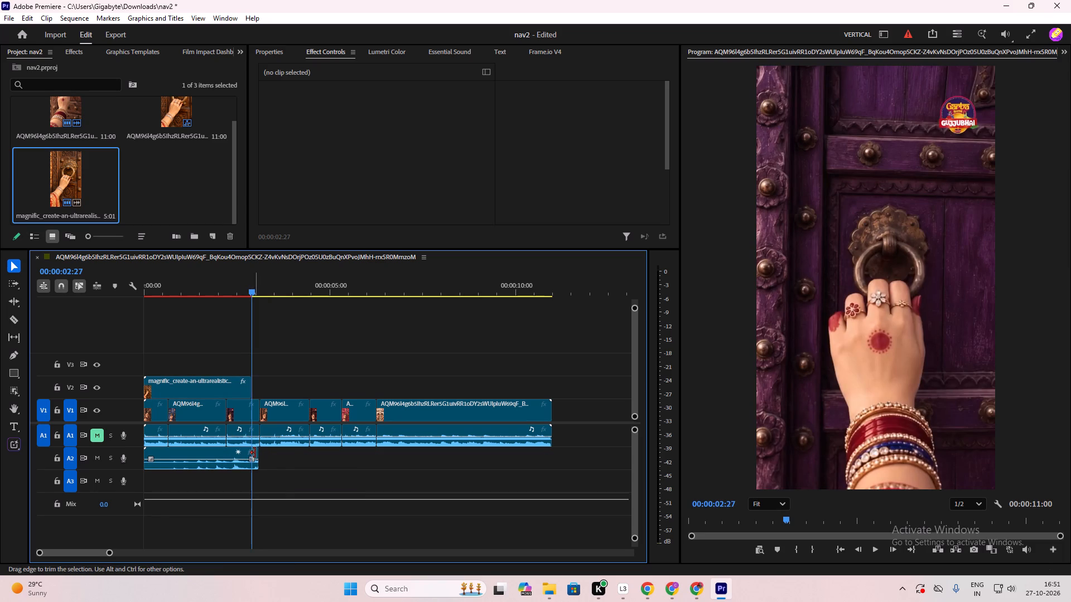
Disable linked selection and trim the end of the A2 knocking audio to 00:00:02:27.
click(85, 287)
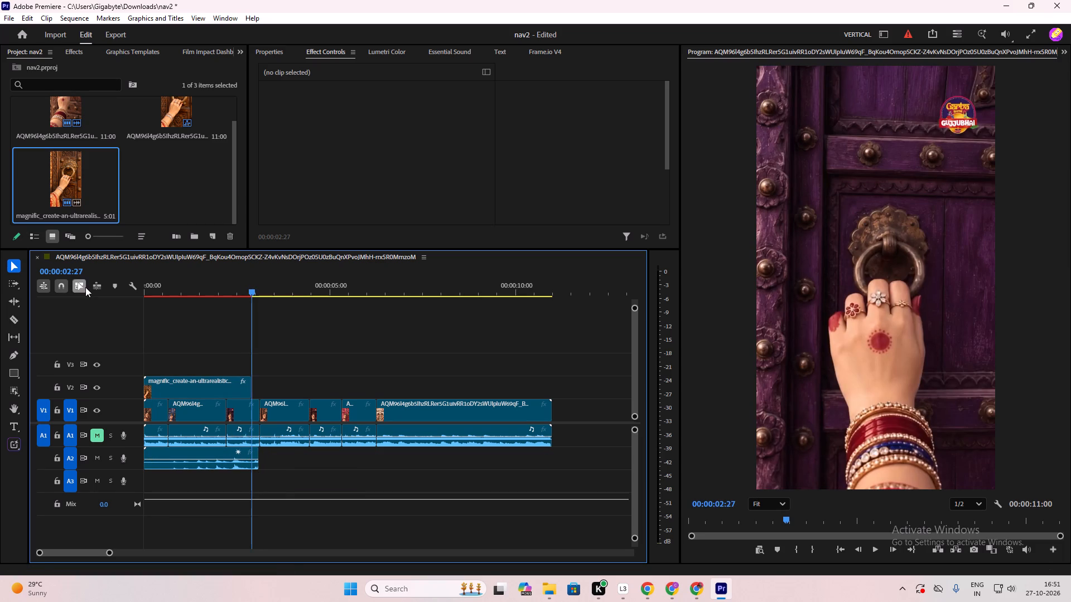
drag(258, 465, 249, 470)
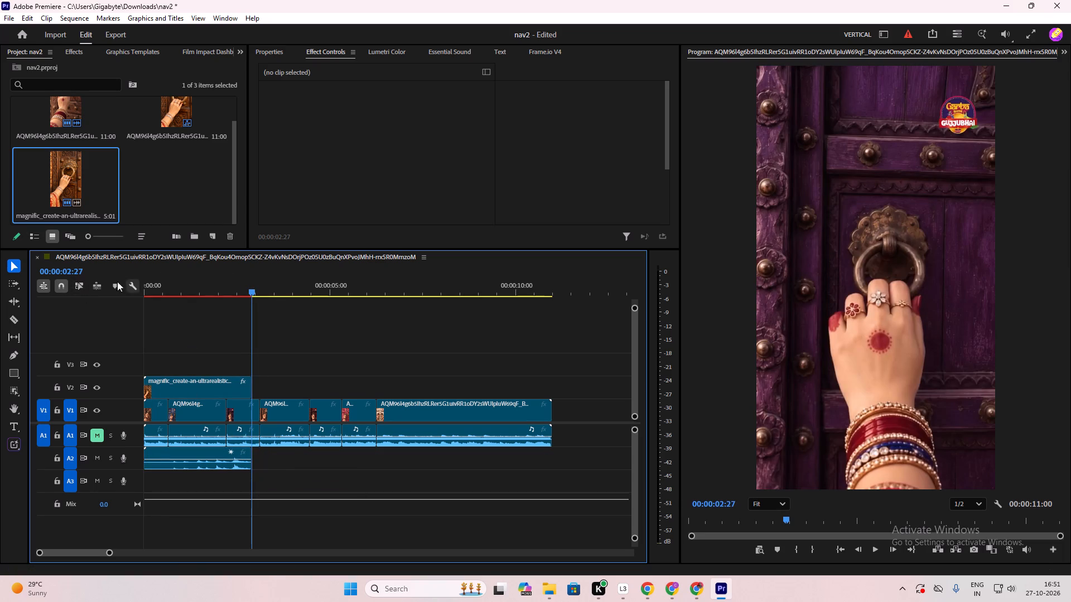
Enable linked selection, trim about 11 frames off the start of the V2/A2 knock clip, move it to the sequence start and play it.
click(83, 289)
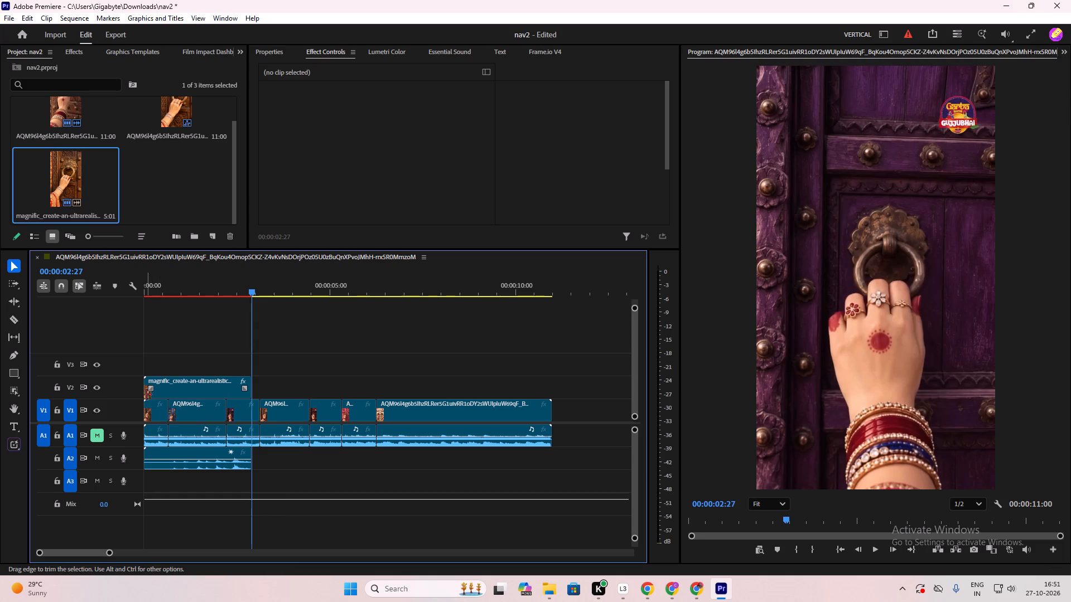
drag(146, 395, 160, 396)
drag(189, 393, 158, 392)
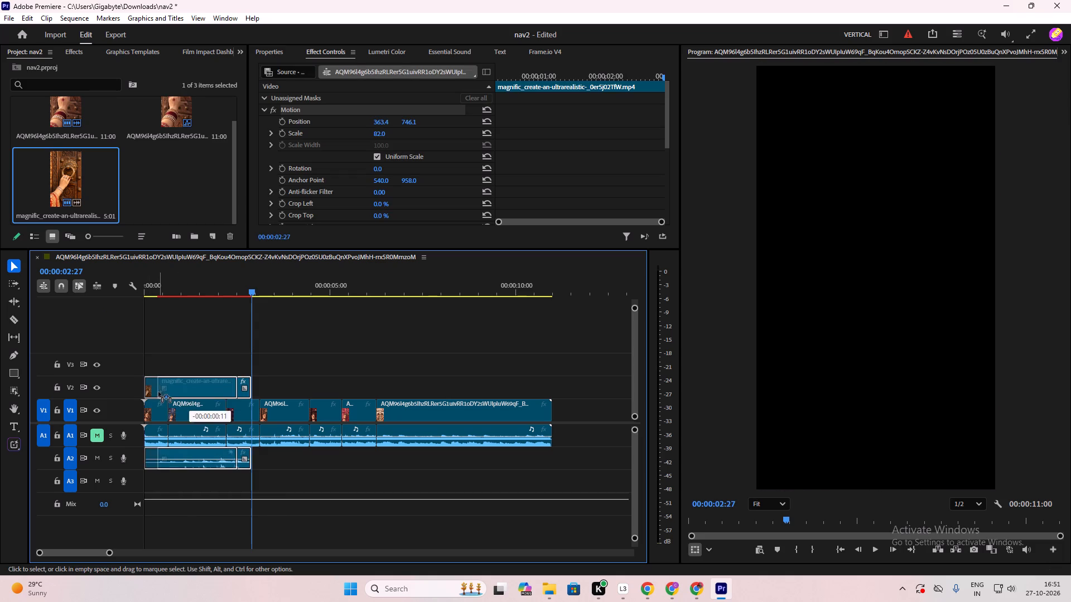
drag(256, 291, 126, 305)
click(308, 329)
key(space)
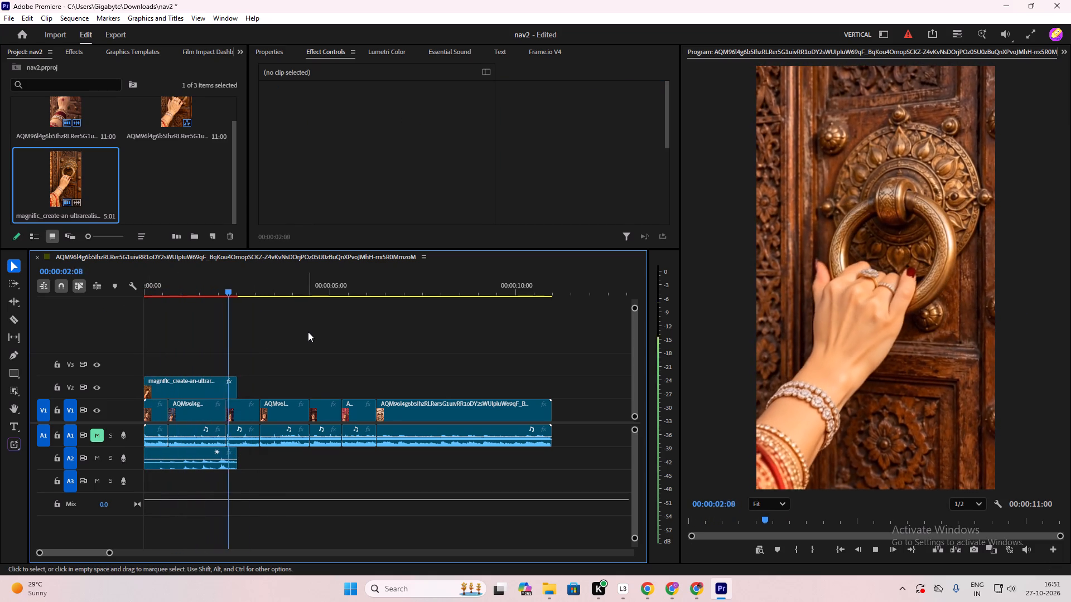
key(space)
Trim the start of the V2/A2 knock clip, leaving about one second, and move it to the sequence start.
drag(240, 287, 214, 294)
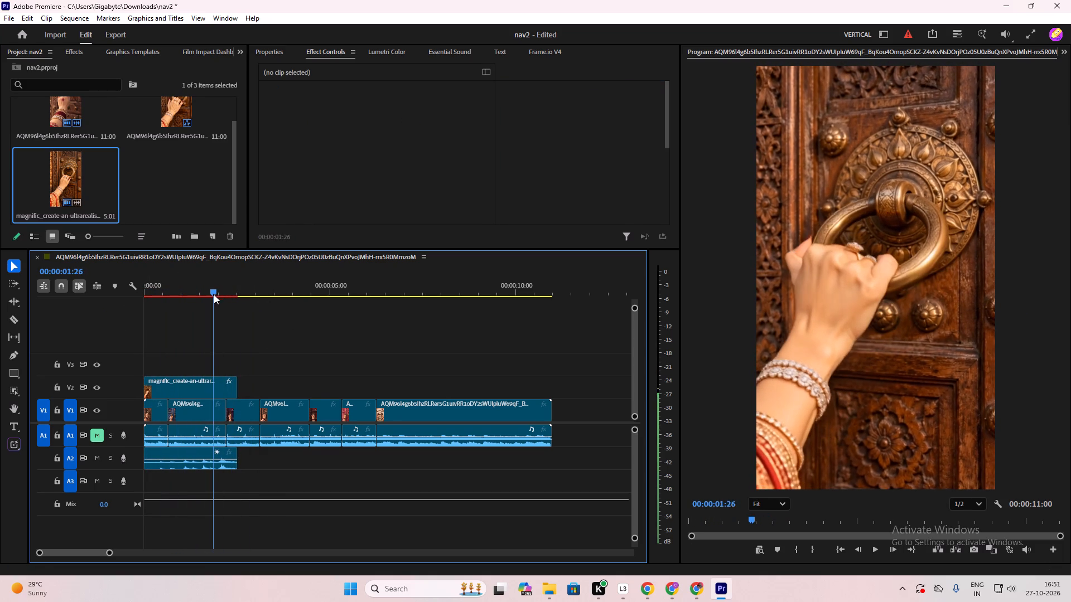
drag(214, 294, 213, 295)
drag(148, 395, 176, 397)
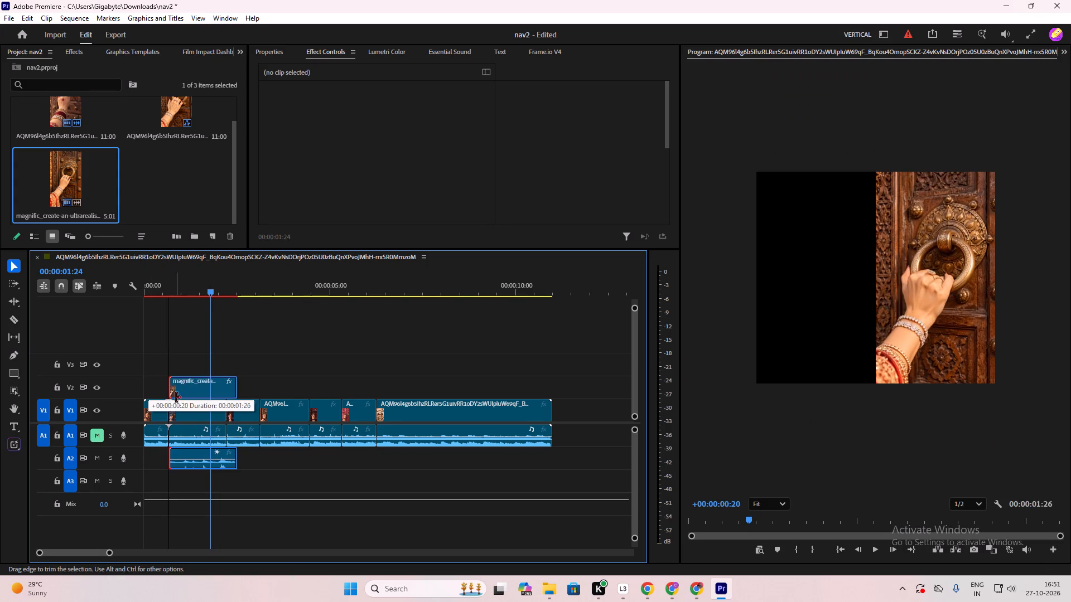
drag(176, 397, 207, 405)
click(229, 399)
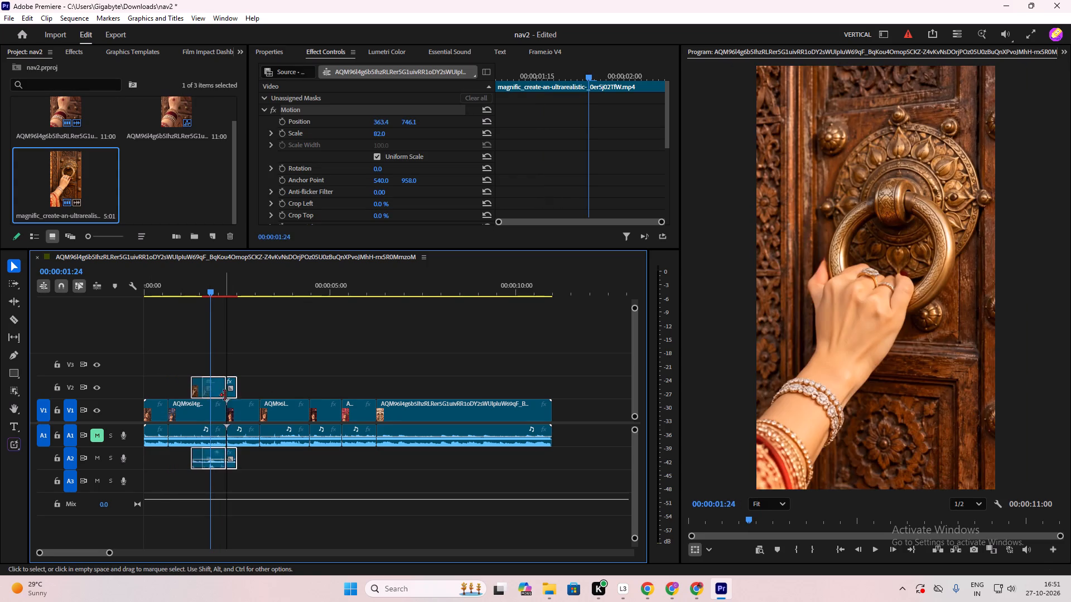
drag(220, 392, 171, 391)
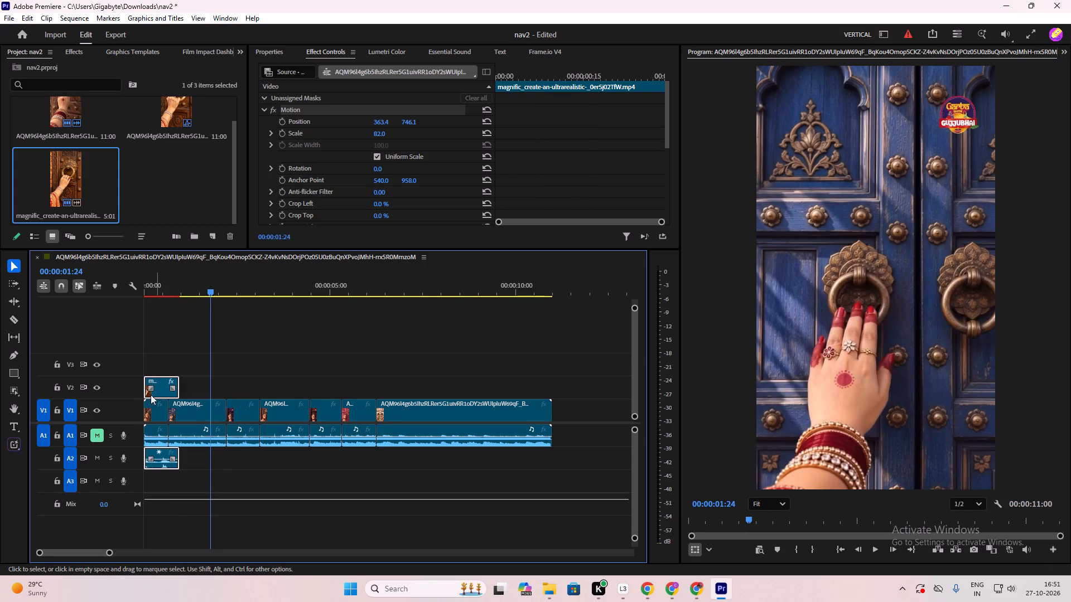
Play the sequence from the start to check the shortened knock clip's timing and sound.
drag(213, 288, 114, 327)
click(297, 372)
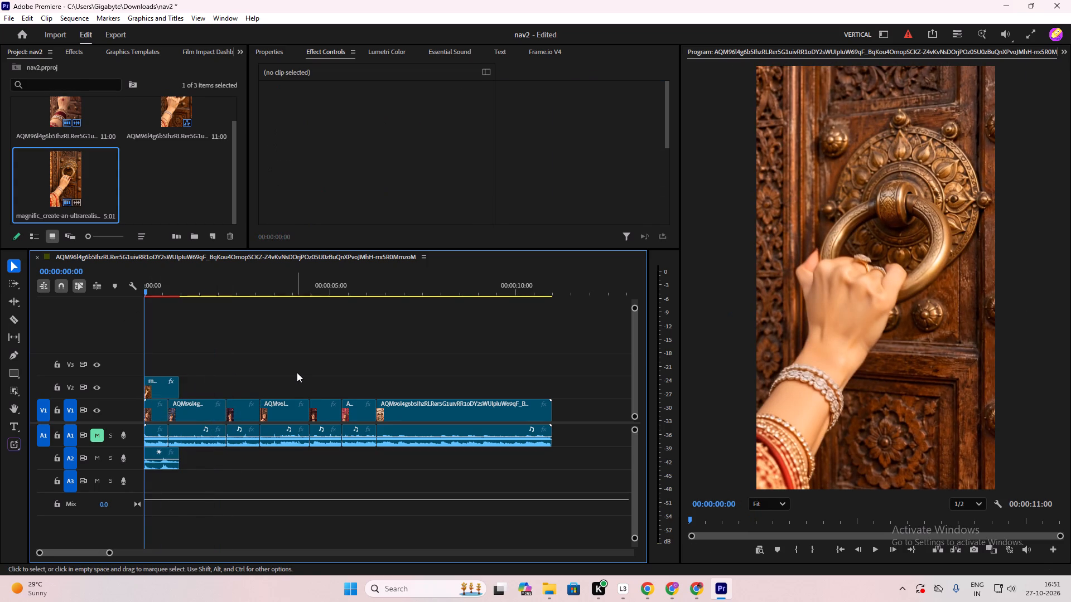
key(space)
key(space)
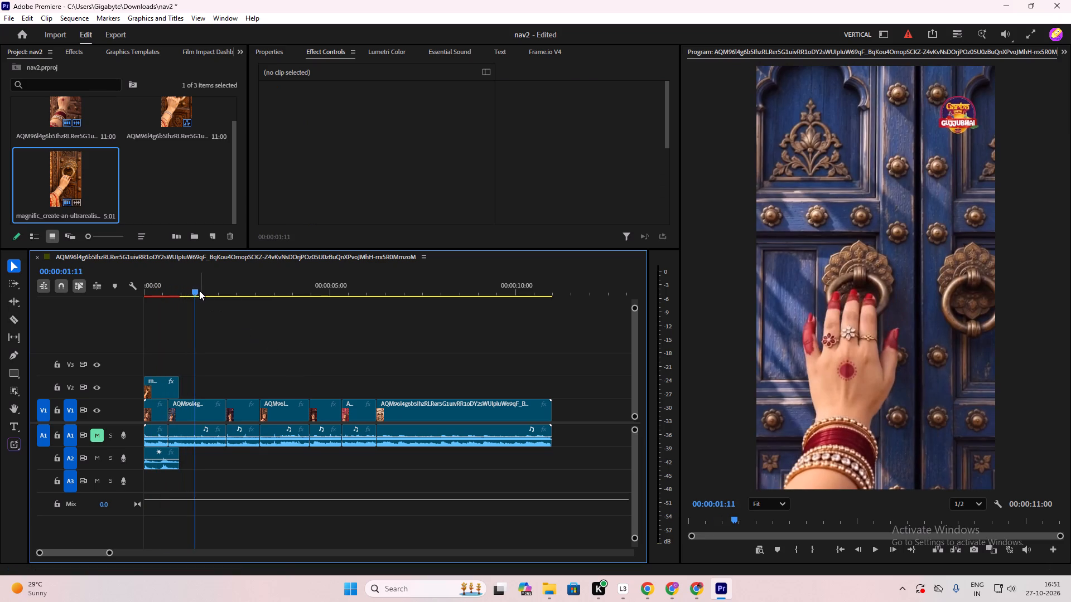
drag(198, 290, 128, 309)
click(277, 339)
key(space)
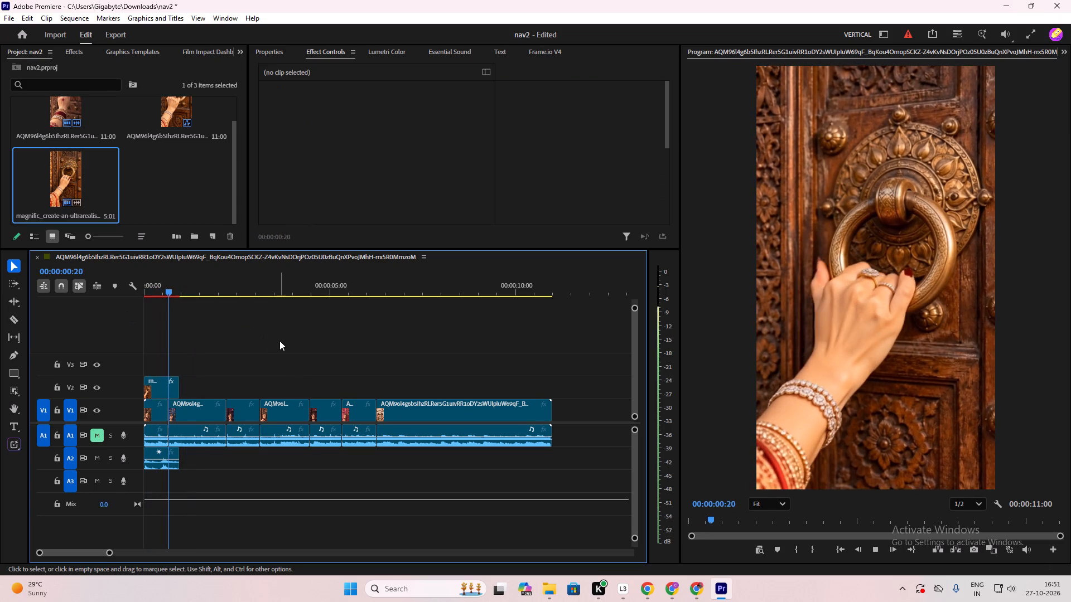
key(space)
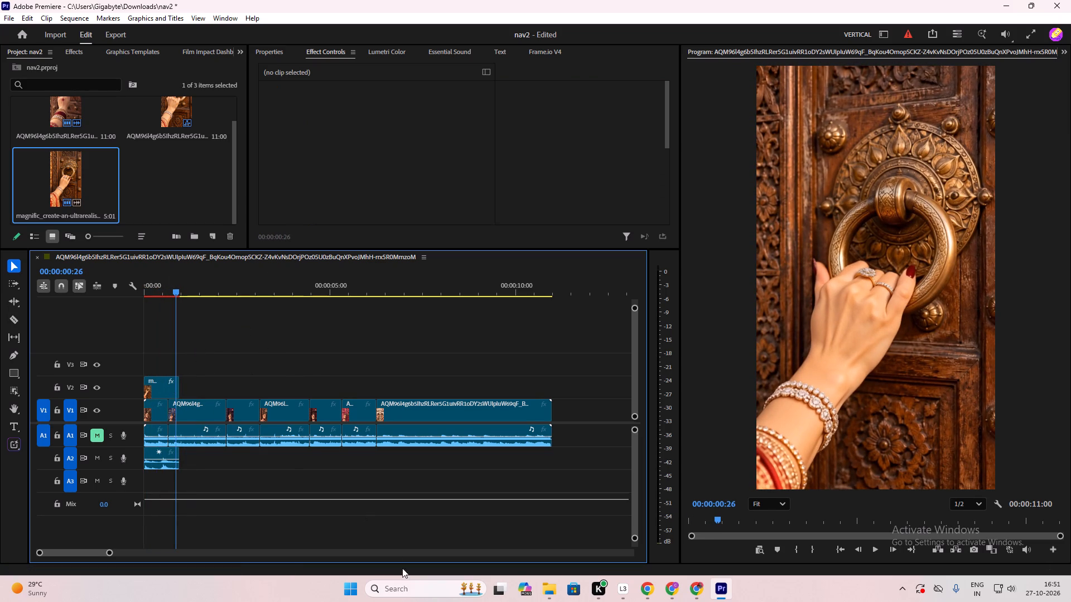
Bring the blue-door magnific_create-an-ultrarealistic MP4 from Downloads into the sequence on V2/A2, directly after the first knock clip.
click(551, 589)
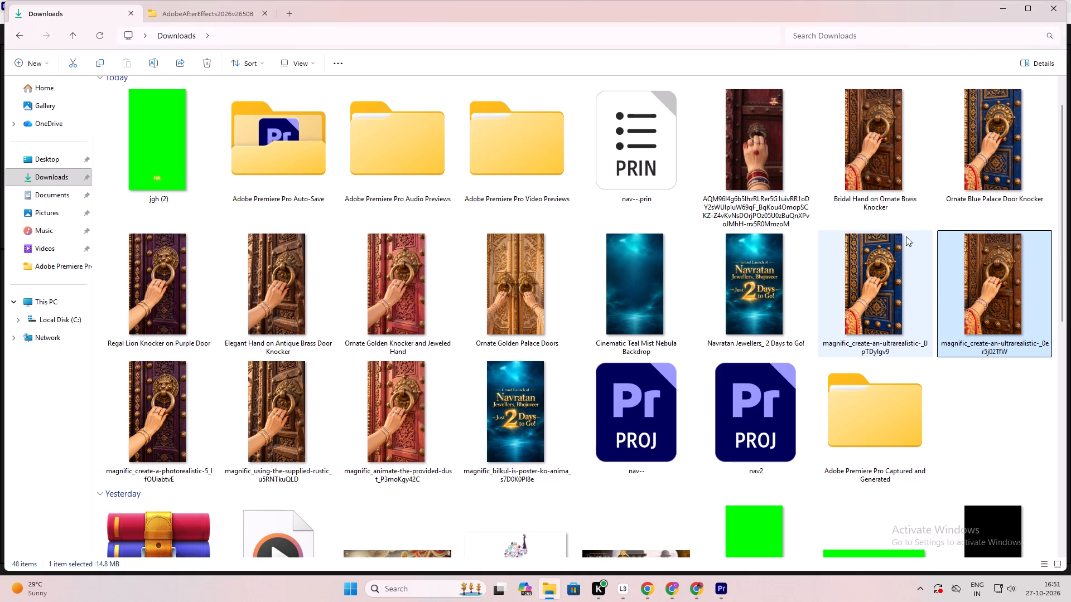
click(886, 299)
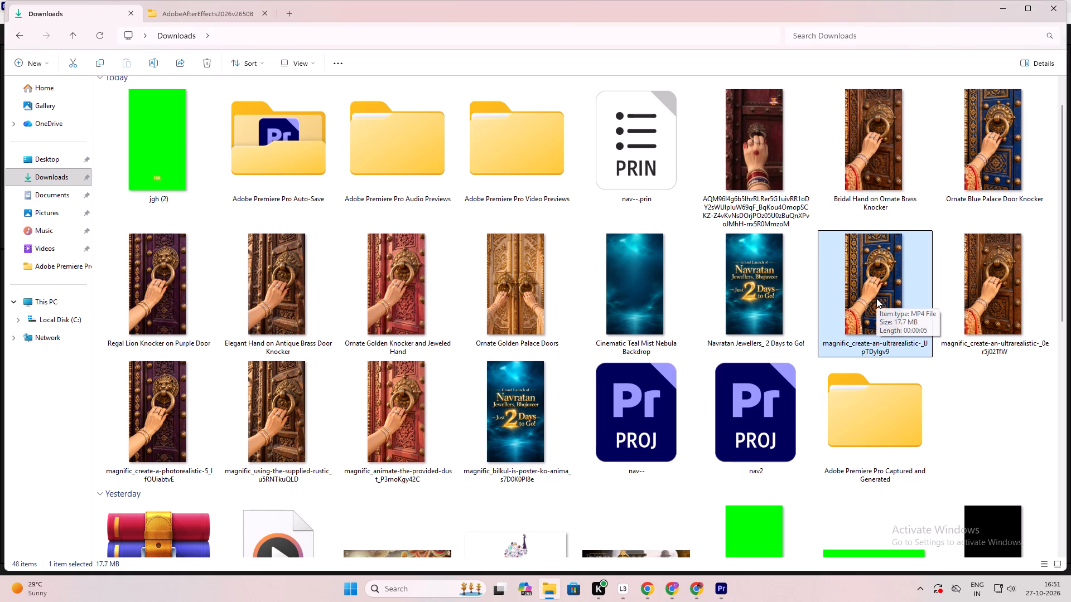
drag(876, 298, 670, 601)
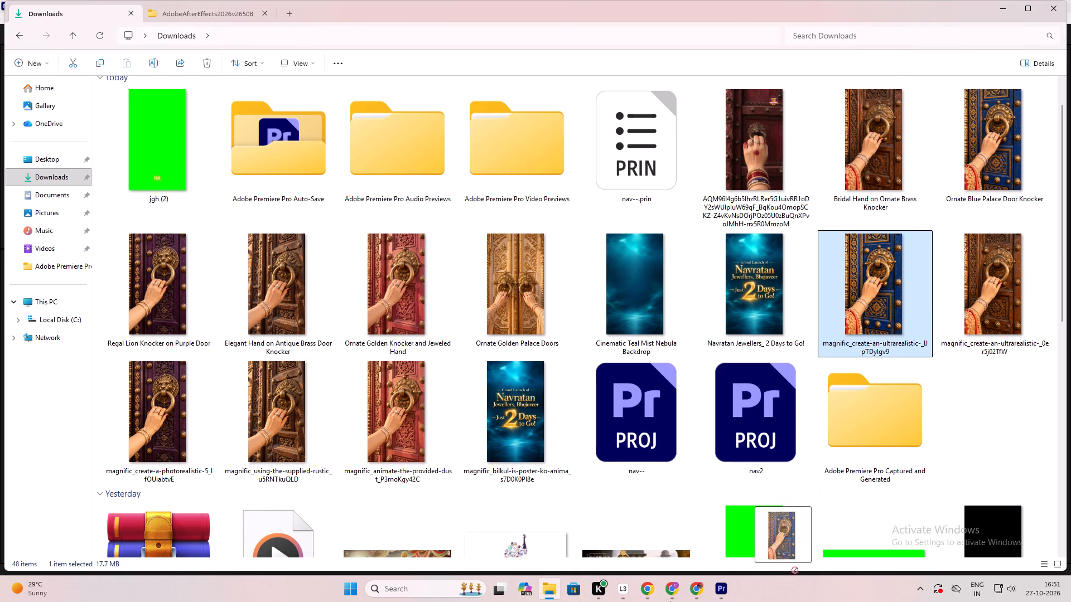
drag(670, 601, 240, 362)
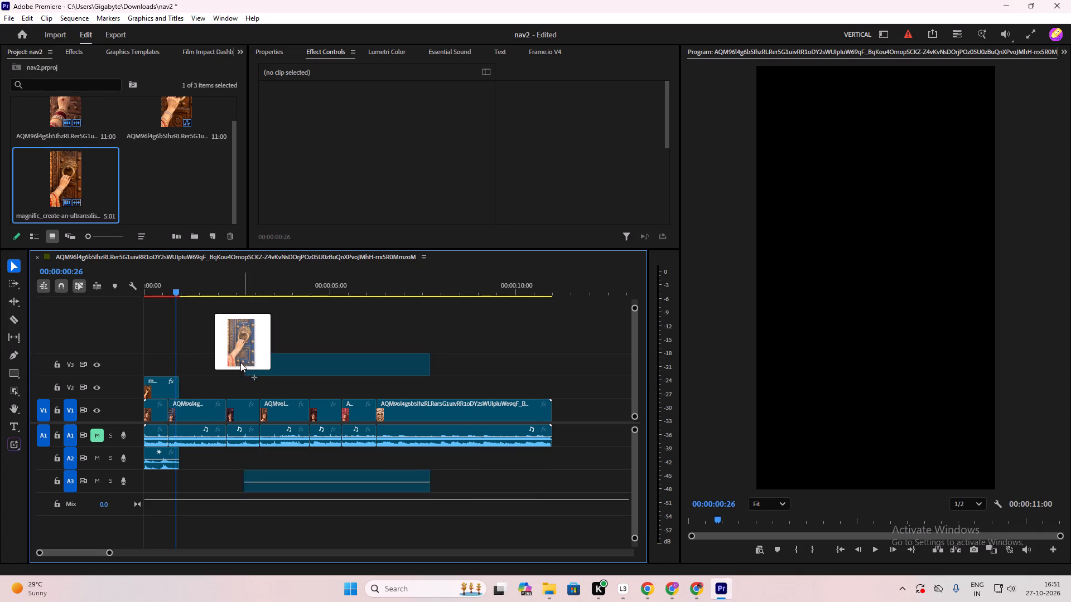
drag(240, 362, 184, 380)
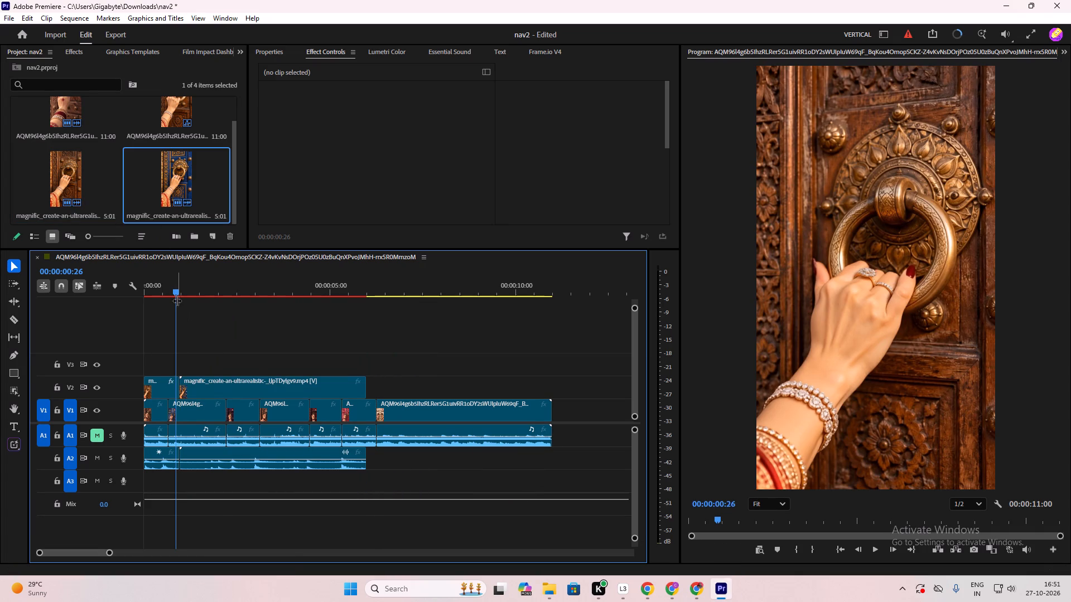
Set the blue-door clip's scale to 82, matching the first knock clip.
click(160, 387)
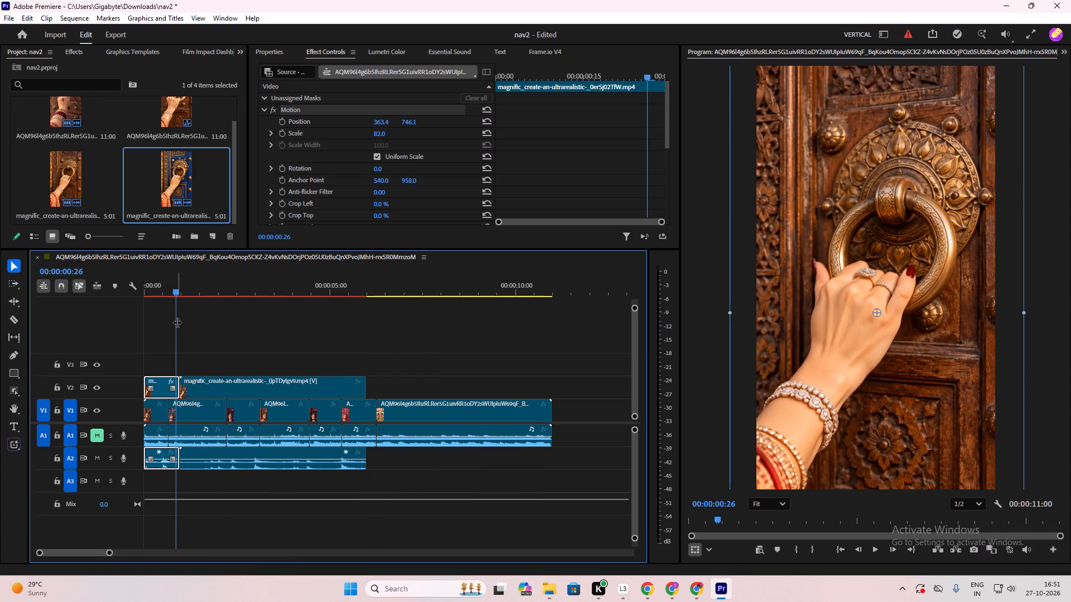
drag(177, 284, 216, 314)
click(239, 389)
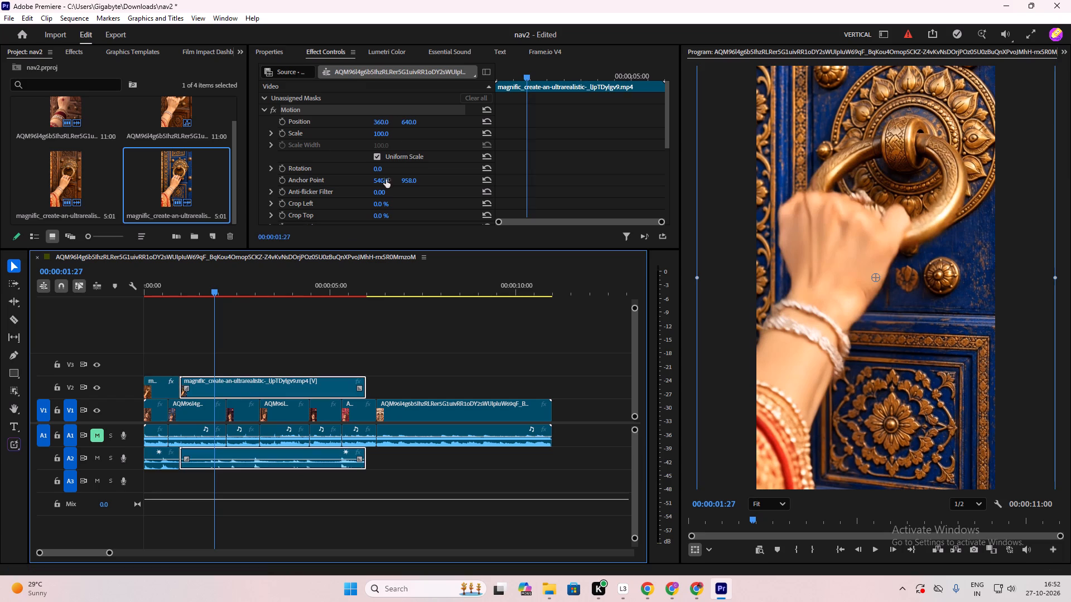
click(383, 131)
key(BackSpace)
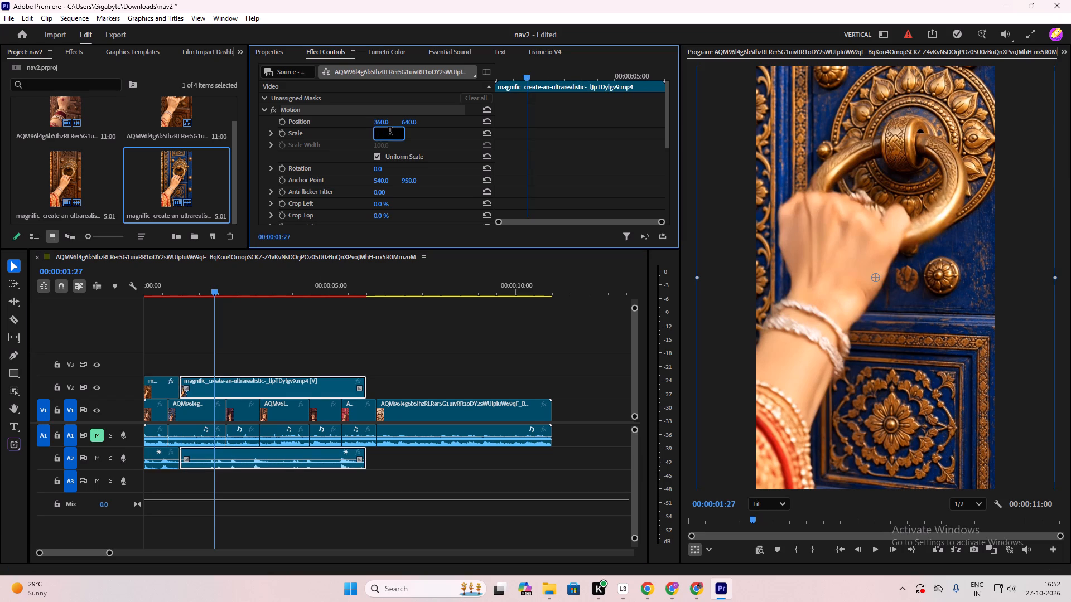
key(2)
key(8)
key(Return)
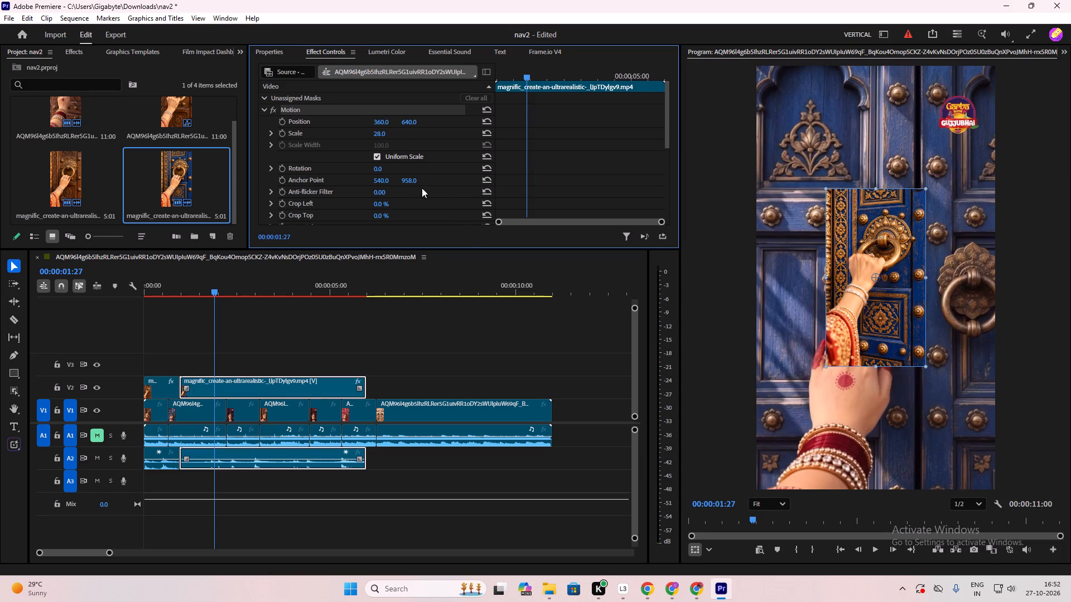
click(379, 133)
key(BackSpace)
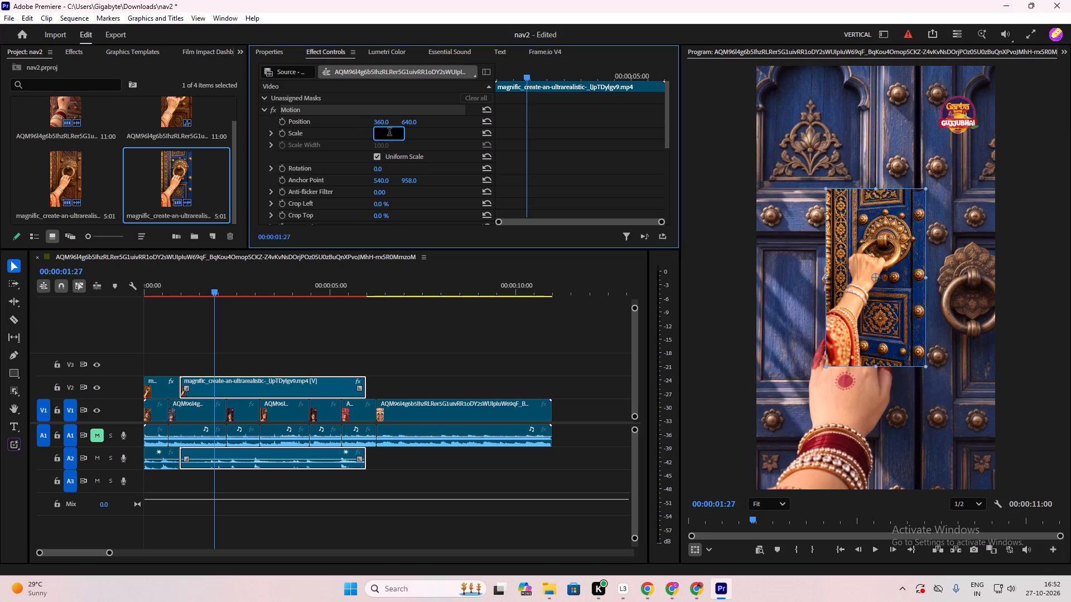
key(8)
text(22)
key(Return)
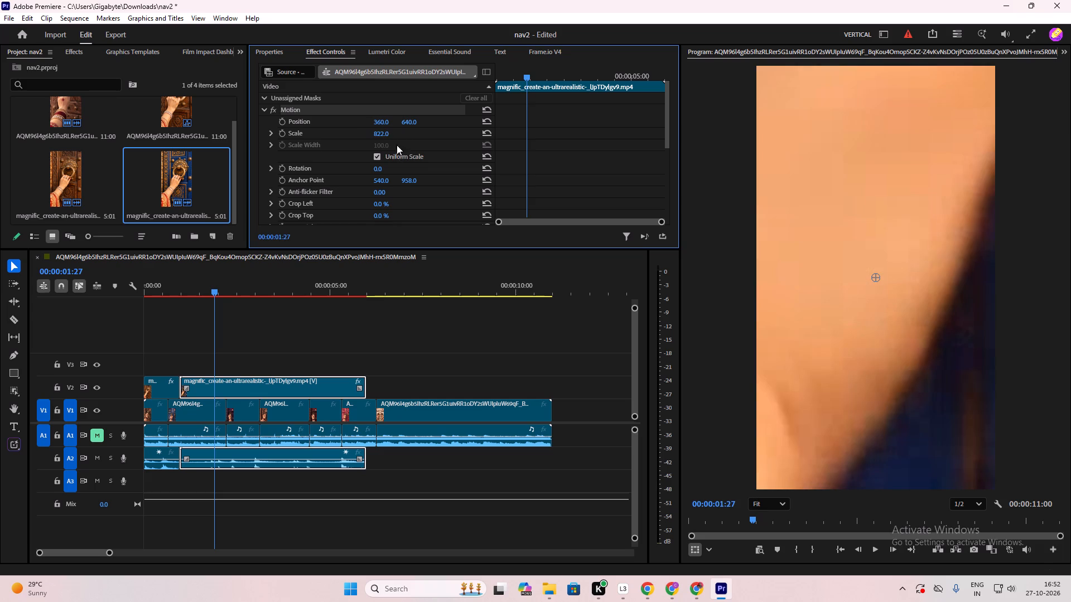
click(385, 134)
click(389, 133)
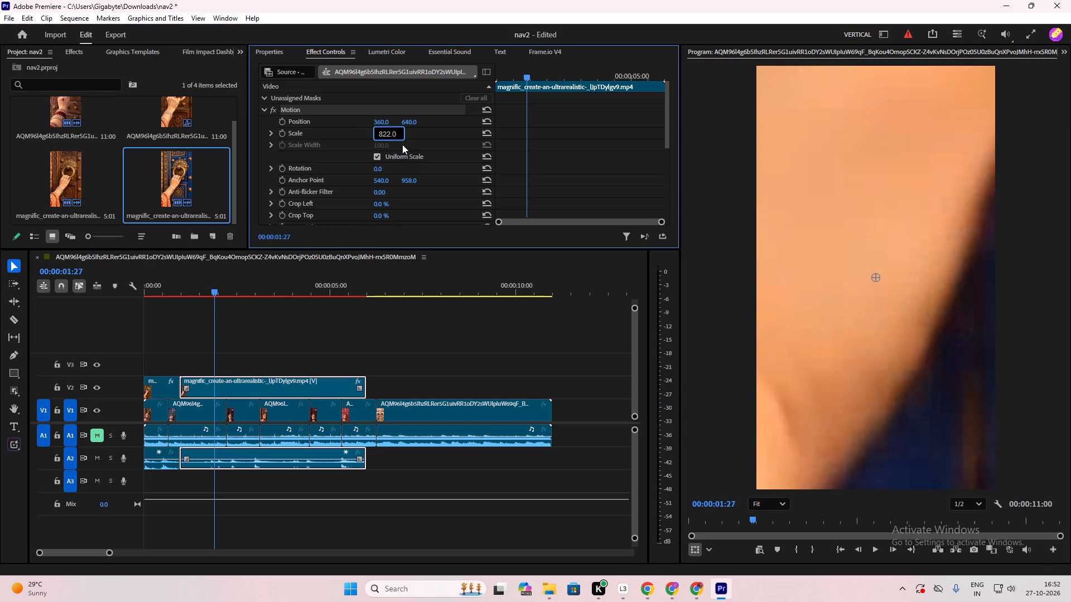
key(BackSpace)
key(Return)
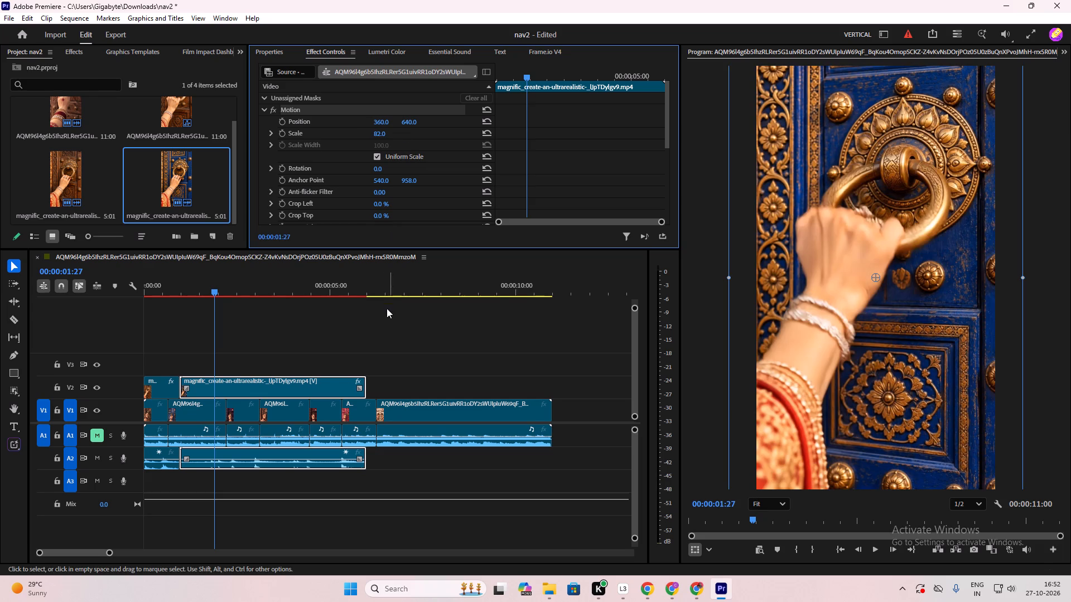
Reposition the blue-door clip in the frame to about 348, 739, lining up its knocker with the first clip's.
drag(919, 275, 915, 304)
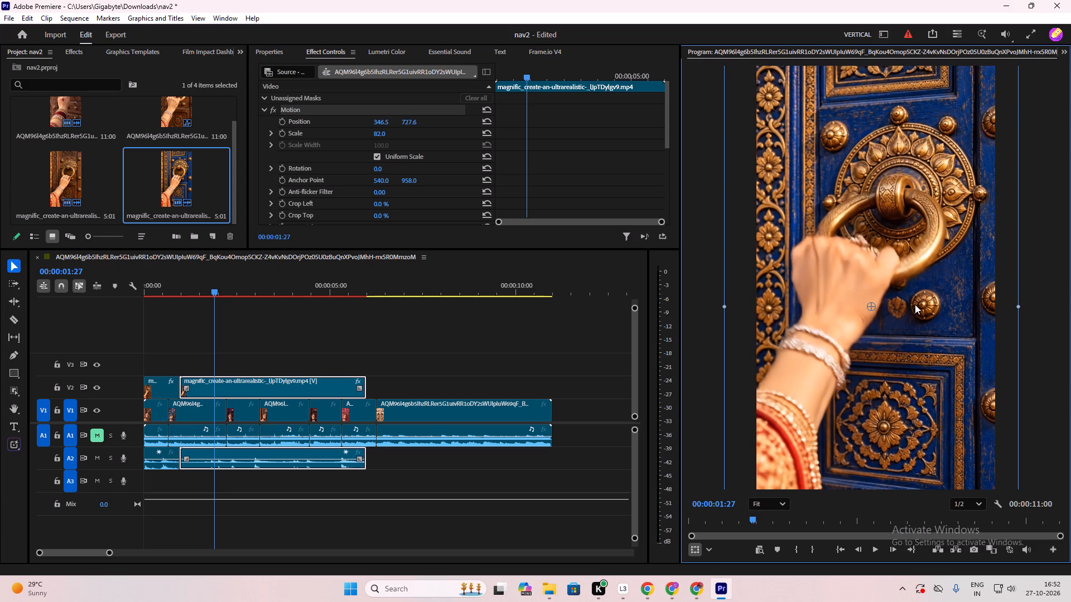
drag(915, 304, 915, 308)
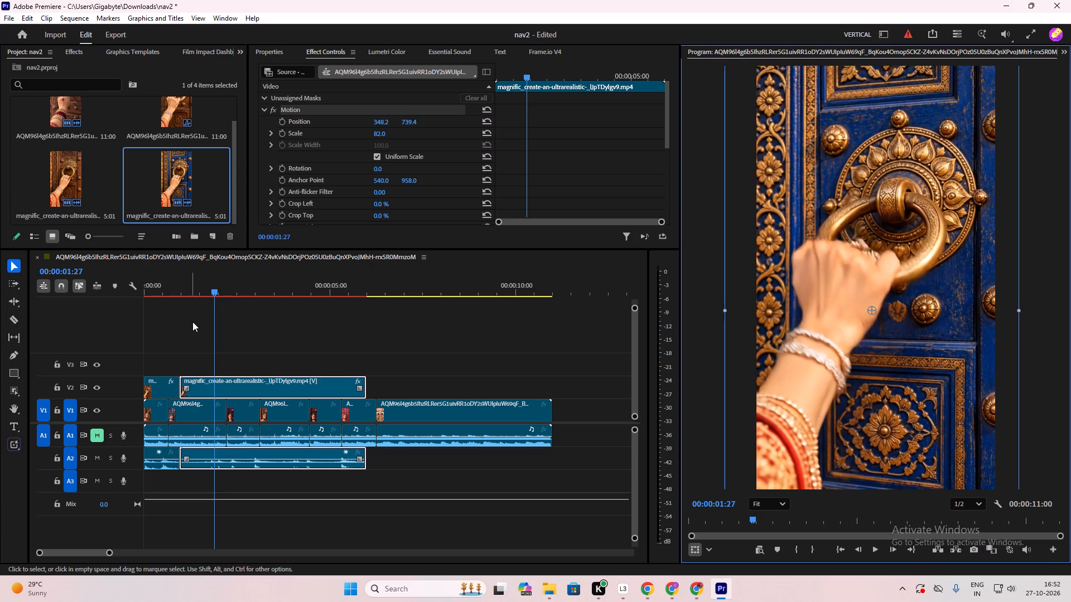
Review the blue-door clip's knocks, trim about 1.6 seconds off its V2/A2 start, and move it against the first knock clip.
drag(211, 294, 182, 310)
click(283, 319)
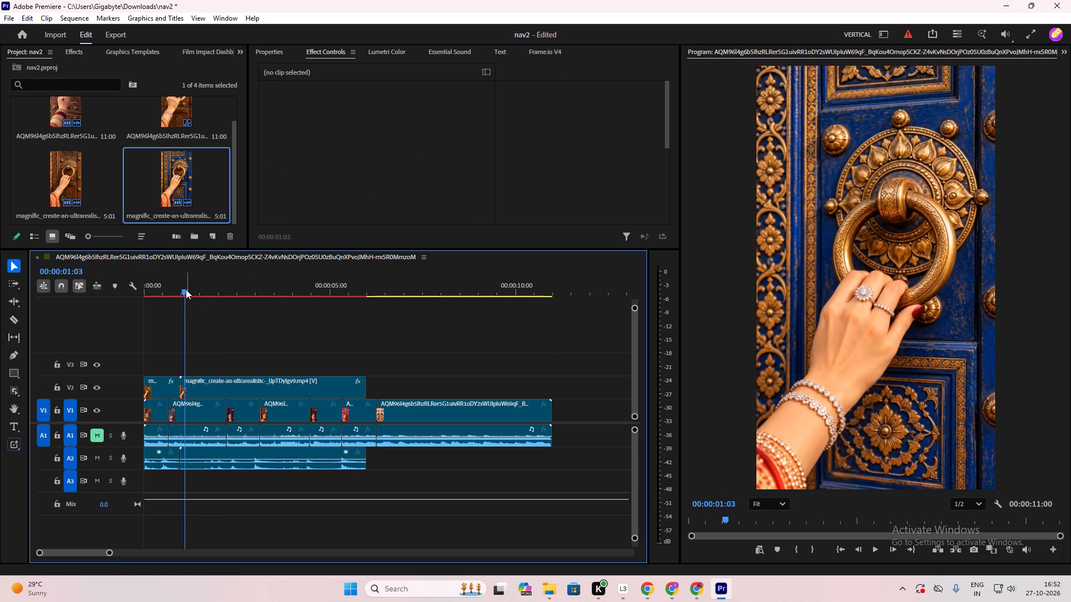
drag(185, 288, 168, 292)
click(207, 309)
key(space)
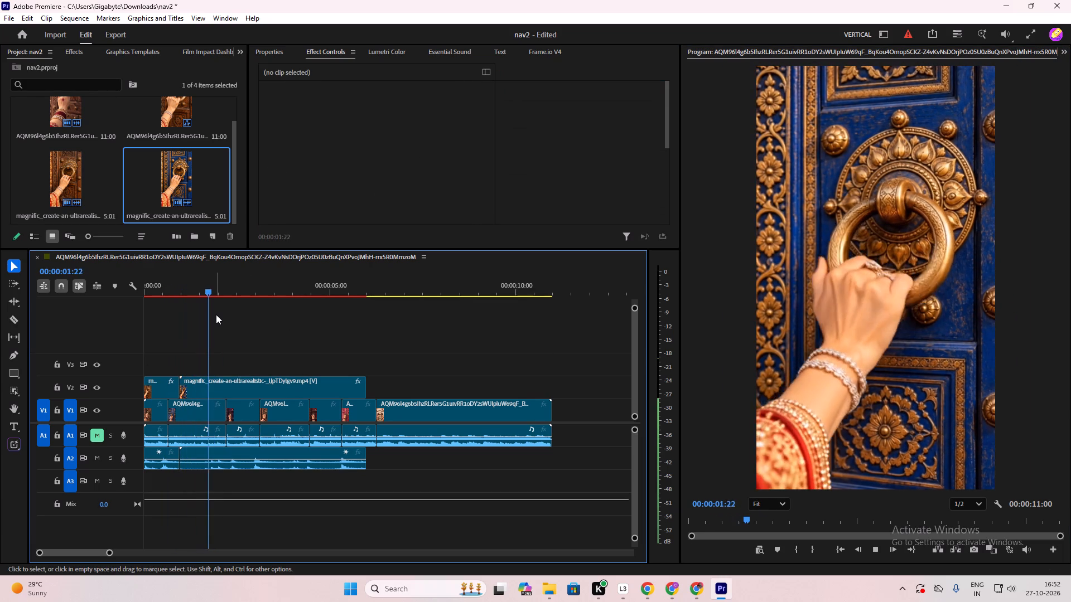
key(space)
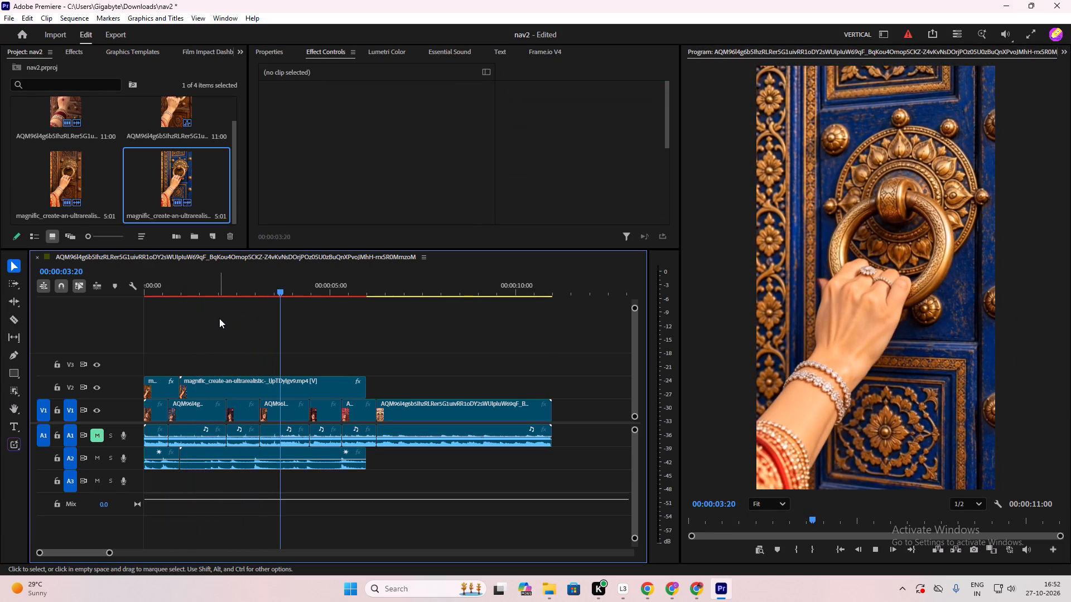
drag(184, 396, 235, 400)
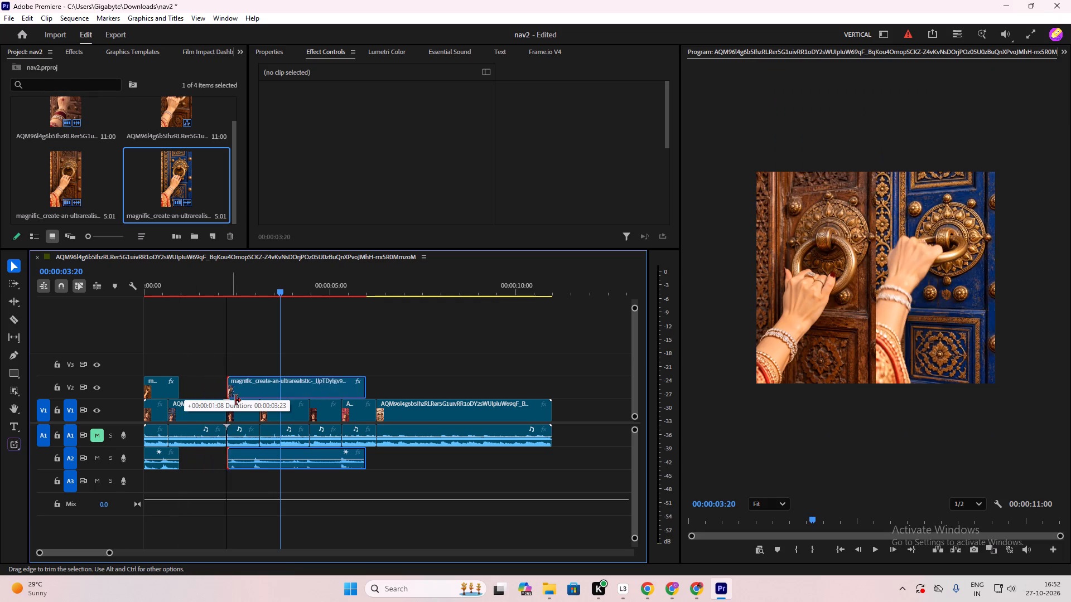
drag(235, 400, 244, 404)
drag(302, 390, 248, 396)
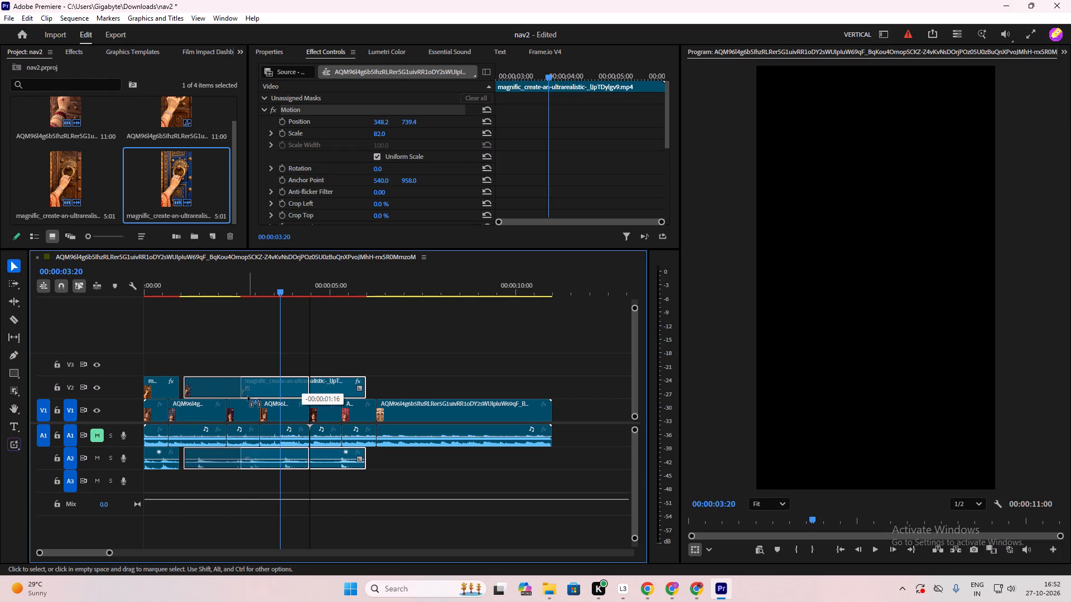
drag(248, 396, 236, 396)
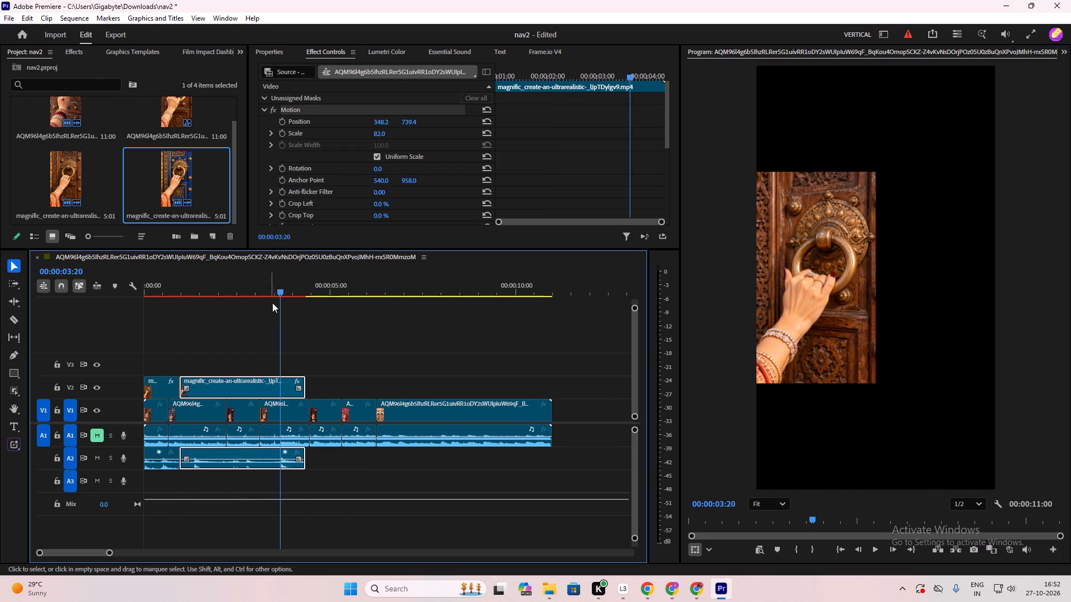
Play the sequence across both knock clips to check the cut and locate where the blue-door knock should end.
drag(276, 292, 161, 328)
click(236, 338)
key(space)
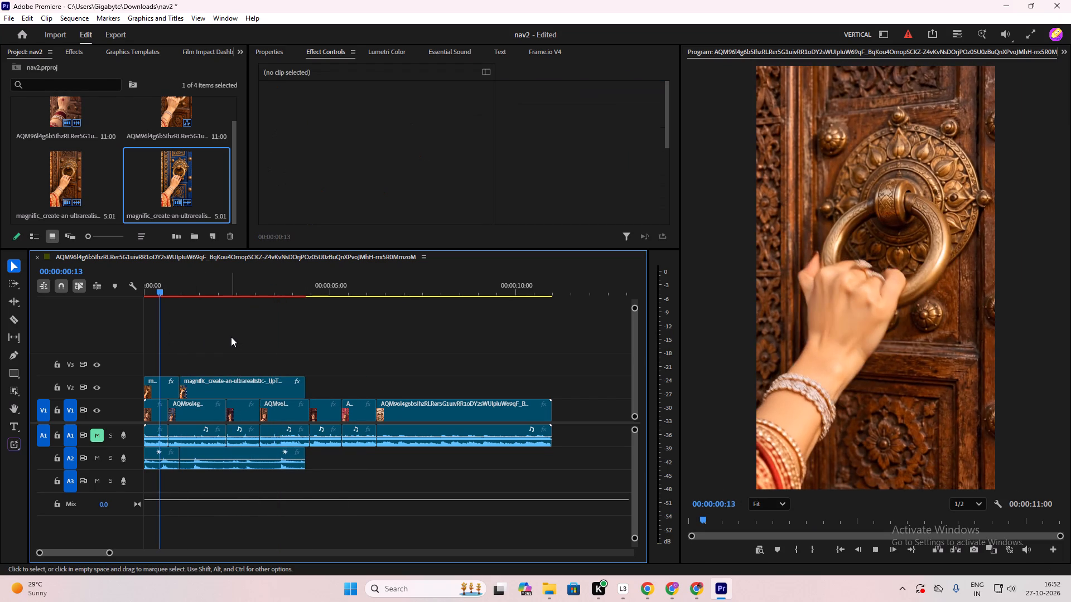
key(space)
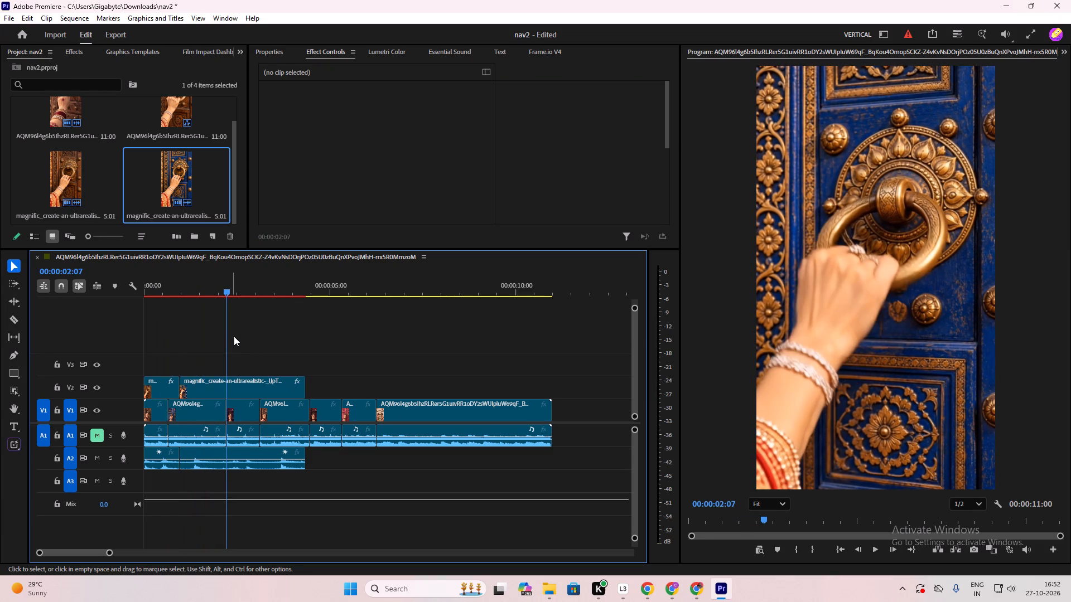
key(space)
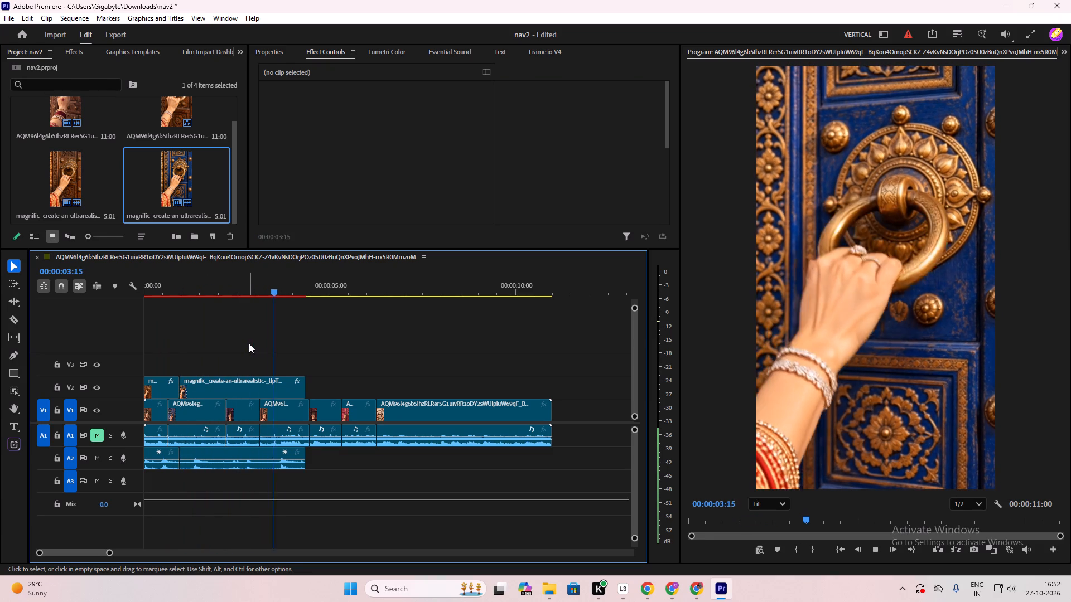
key(space)
drag(289, 293, 248, 312)
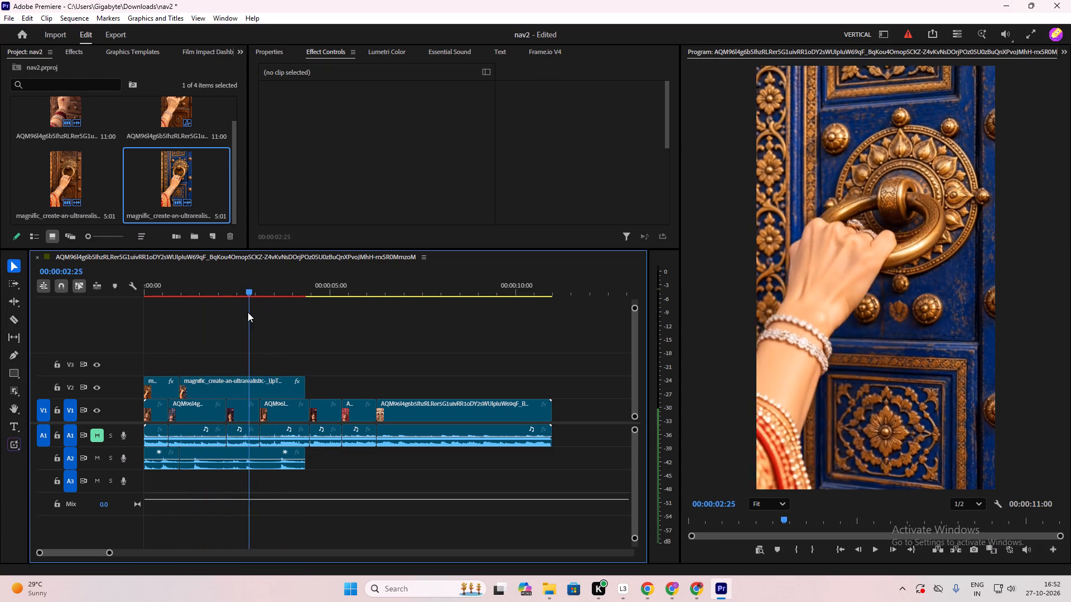
drag(248, 312, 249, 316)
click(316, 314)
key(space)
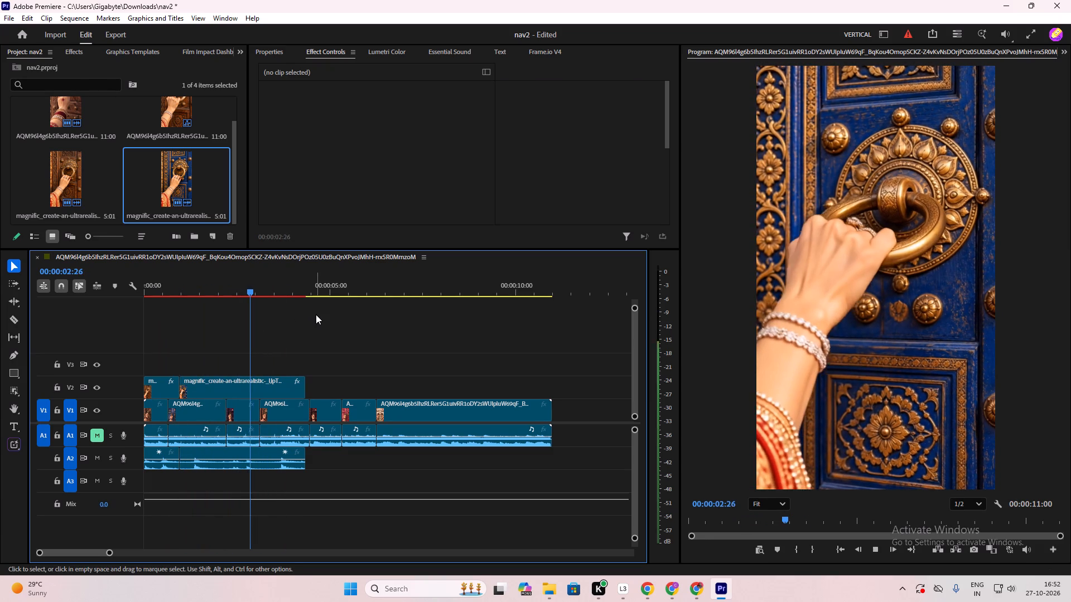
key(space)
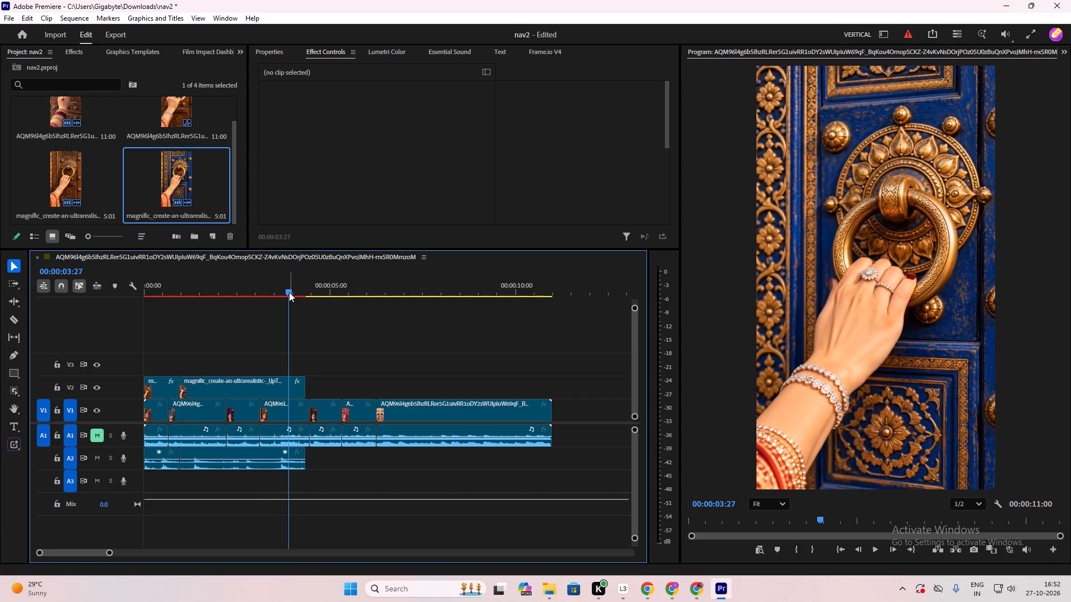
Trim the blue-door clip's V2/A2 start to about 2:25, close the gap to the first knock clip, and play both knocks.
drag(289, 292, 258, 311)
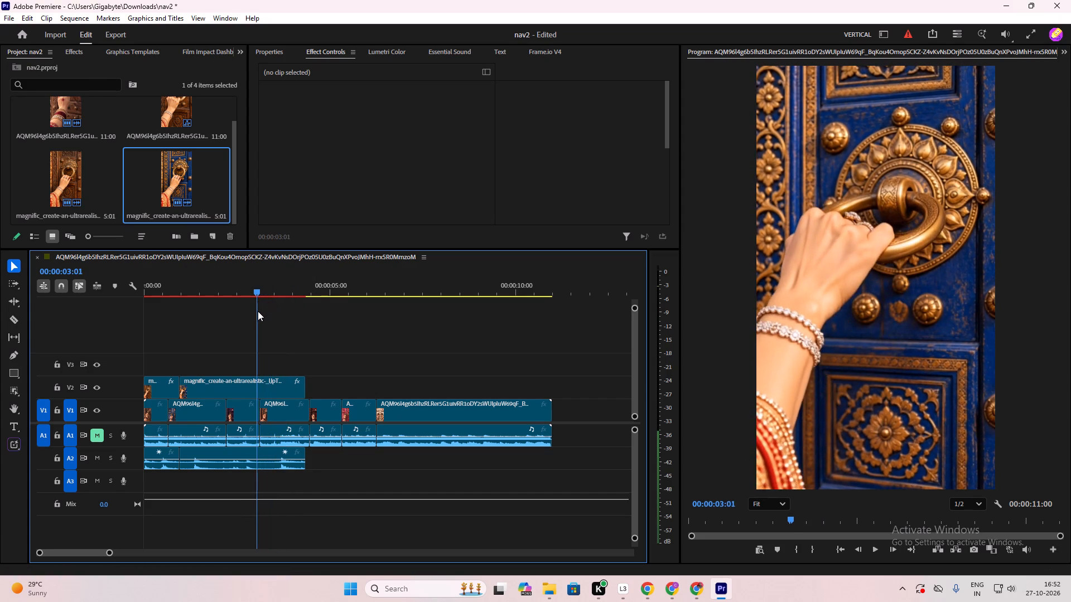
drag(258, 311, 250, 317)
drag(180, 393, 231, 400)
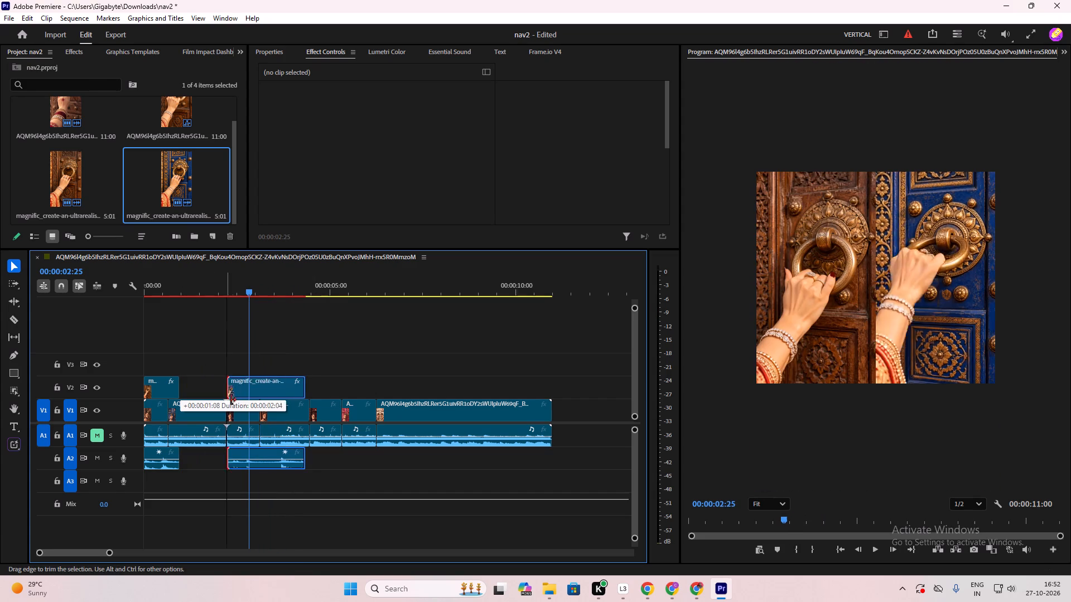
drag(231, 400, 248, 404)
drag(264, 390, 194, 392)
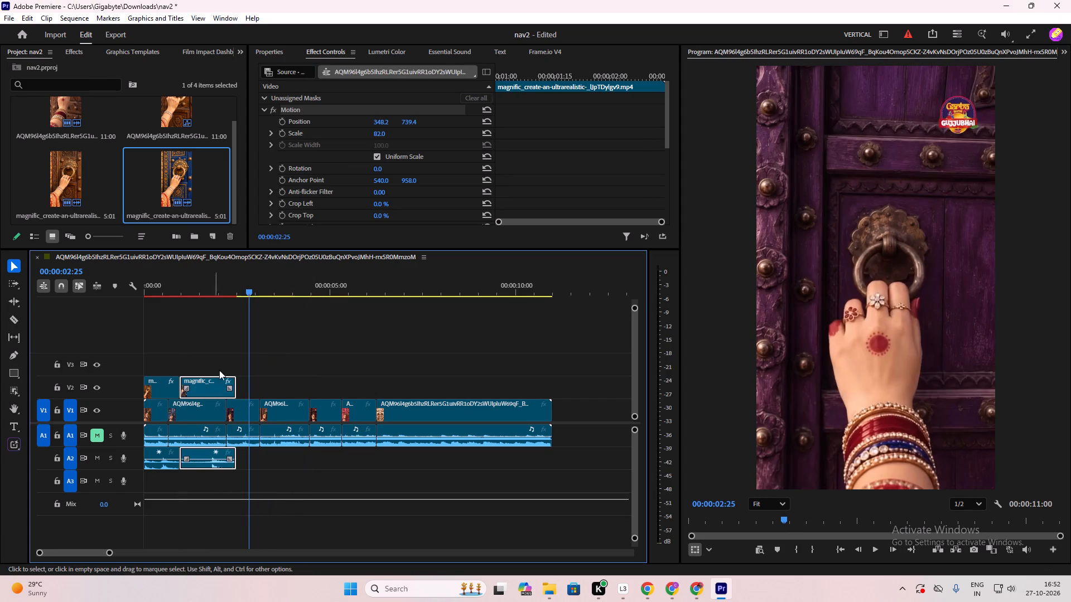
drag(249, 287, 107, 331)
click(278, 329)
key(space)
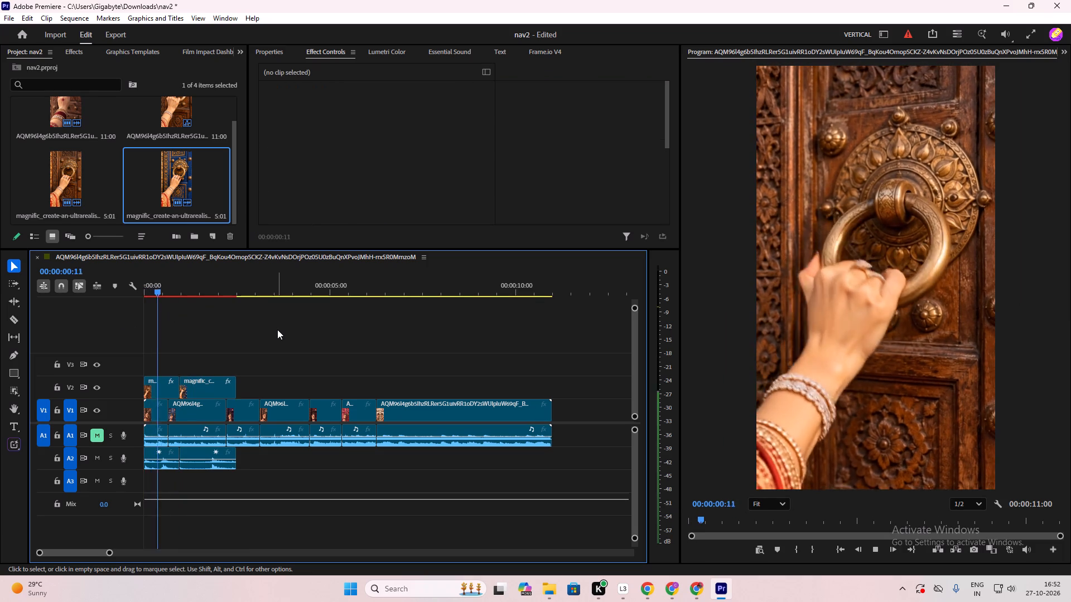
key(space)
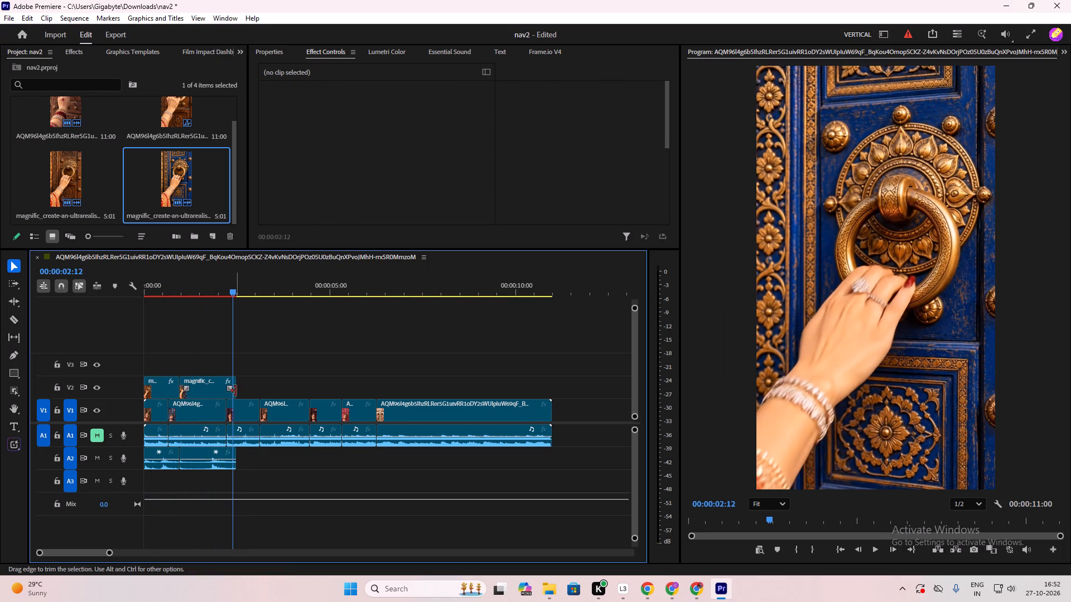
Speed up the trimmed blue-door clip so it ends at about 2:05, and play both knock clips to check the pace.
click(202, 391)
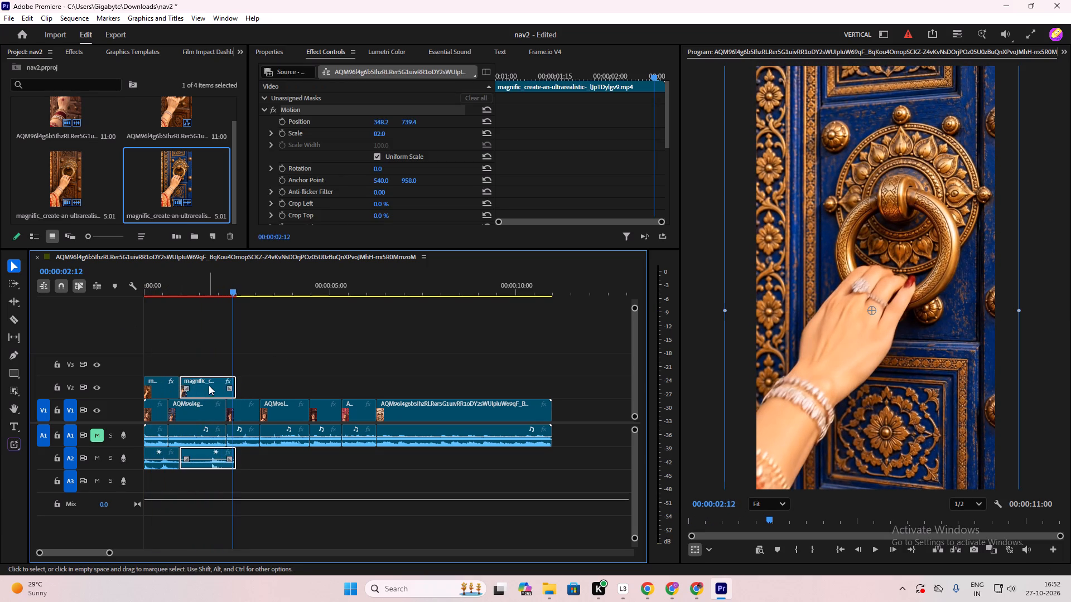
right_click(209, 385)
click(266, 333)
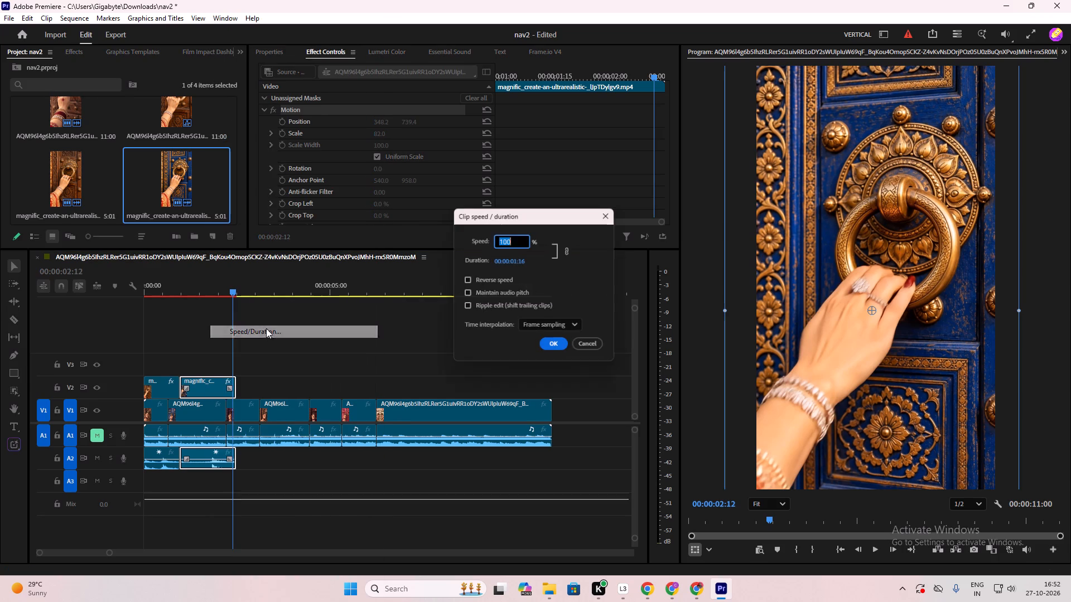
drag(548, 294, 542, 285)
drag(500, 245, 648, 259)
click(552, 352)
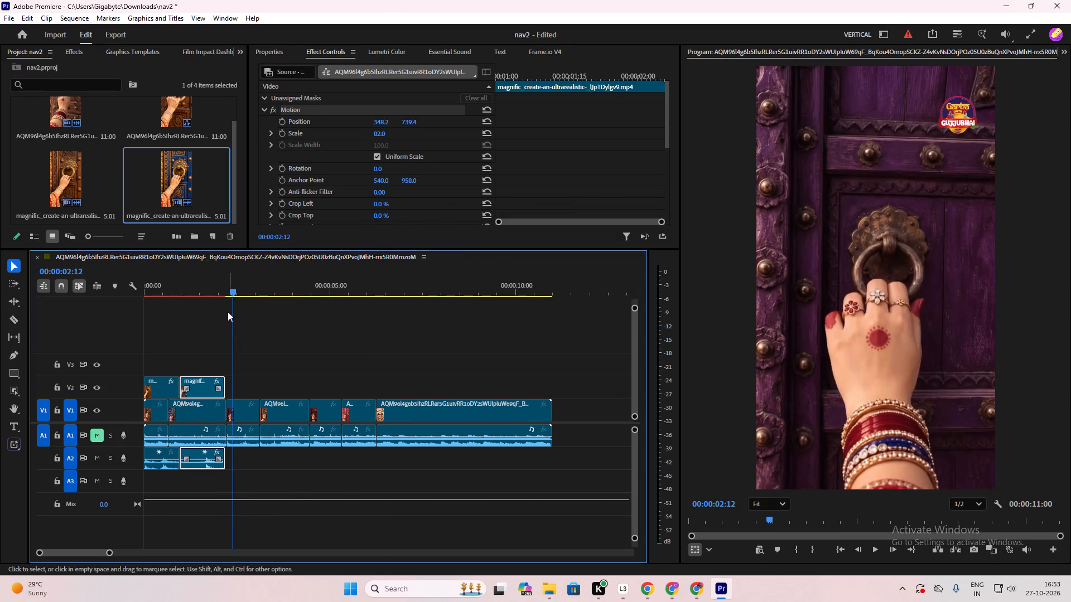
drag(239, 291, 123, 314)
click(229, 315)
key(space)
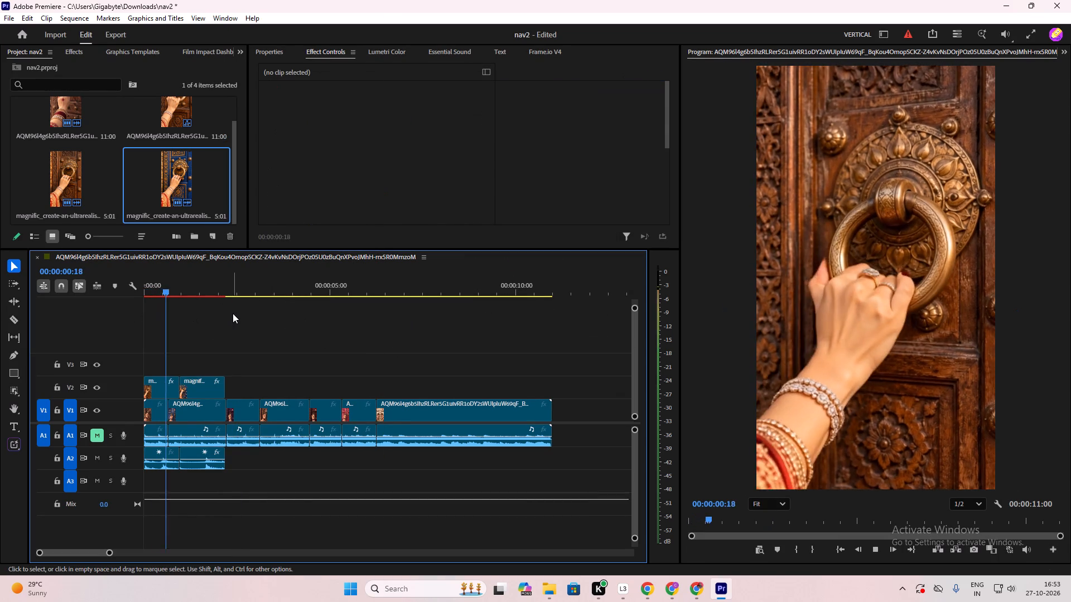
key(space)
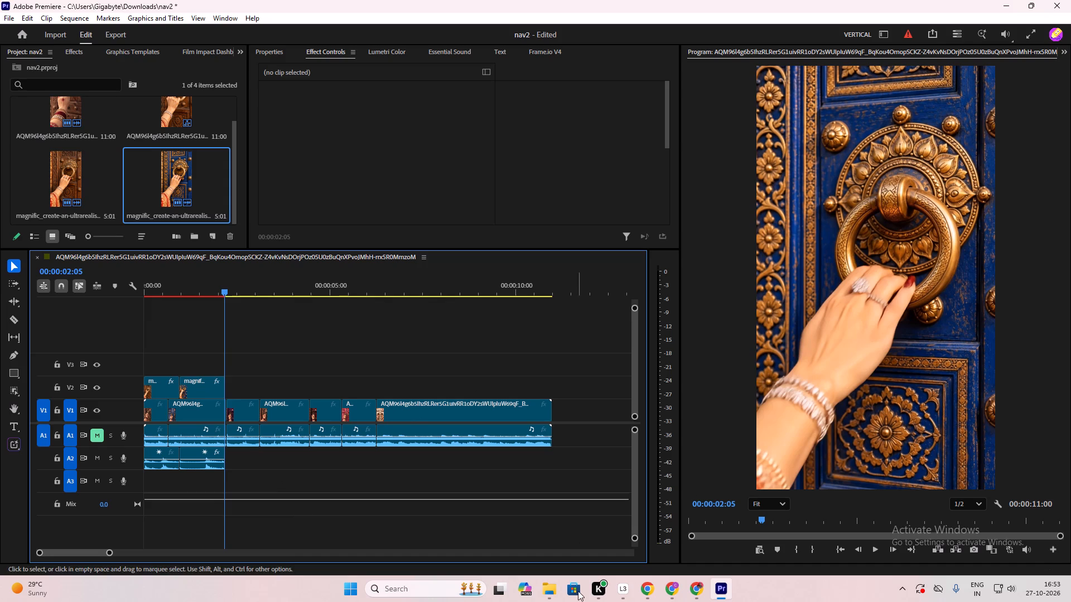
Add the Show Guides, Show Rulers, Snap in Program Monitor and Safe Margins controls to the Program Monitor's transport bar.
drag(218, 292, 151, 309)
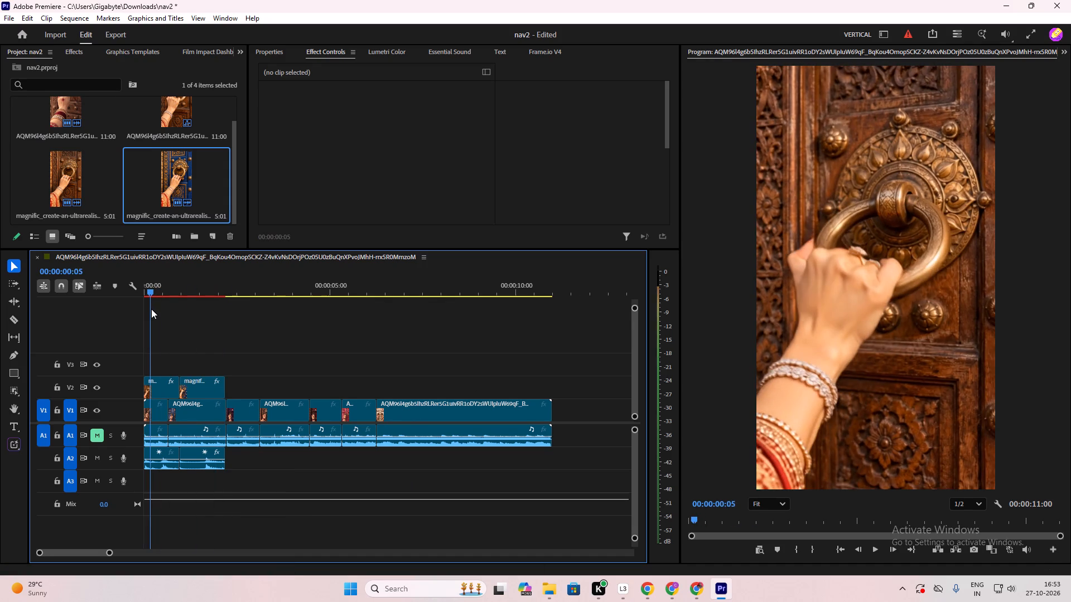
drag(151, 309, 190, 321)
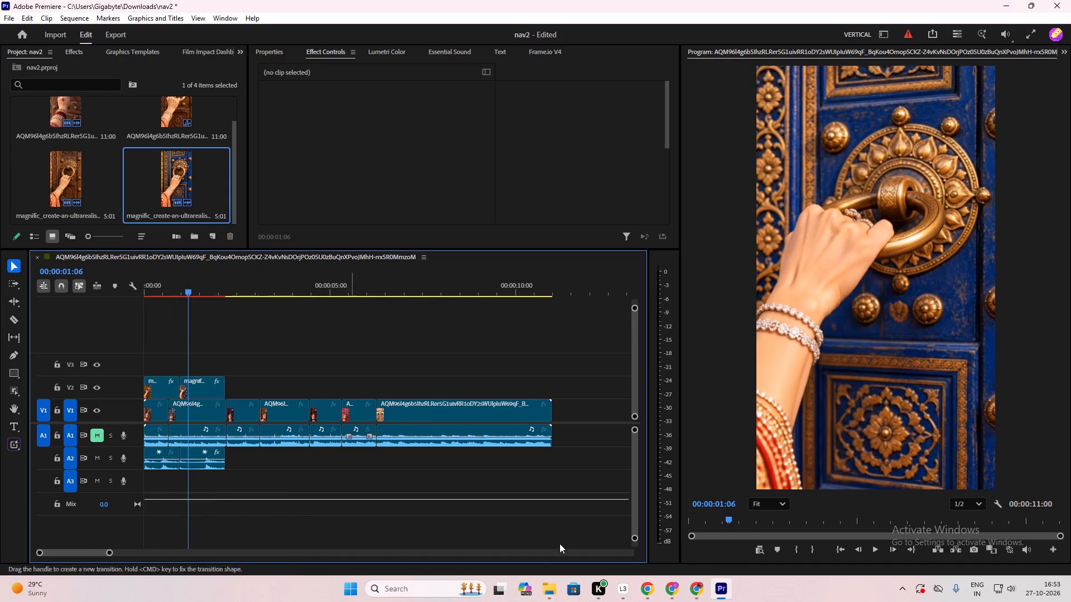
click(1051, 548)
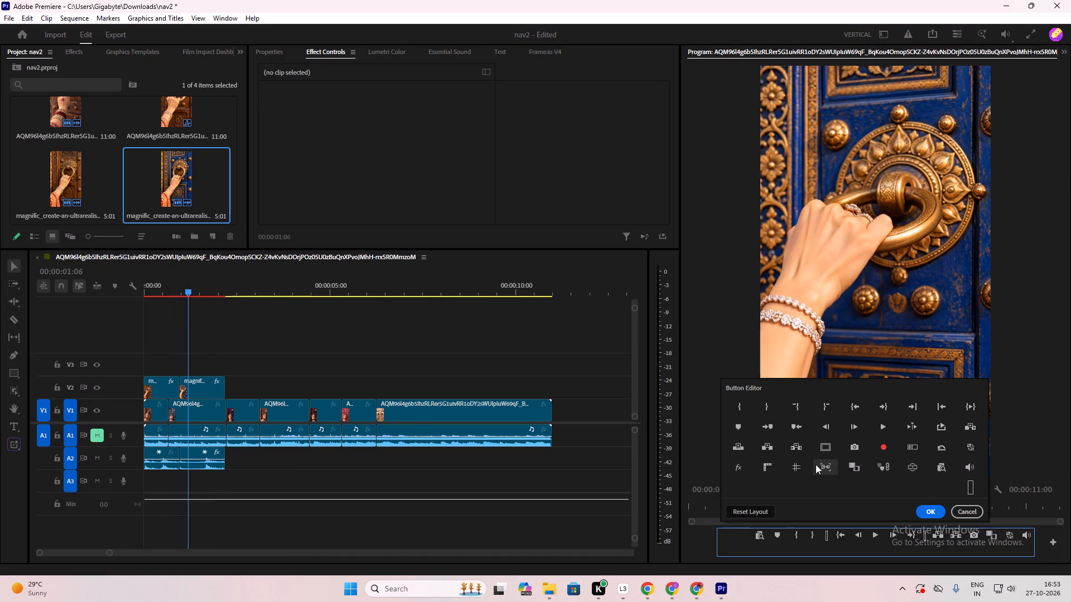
drag(797, 465, 797, 549)
drag(766, 465, 810, 545)
drag(823, 467, 891, 548)
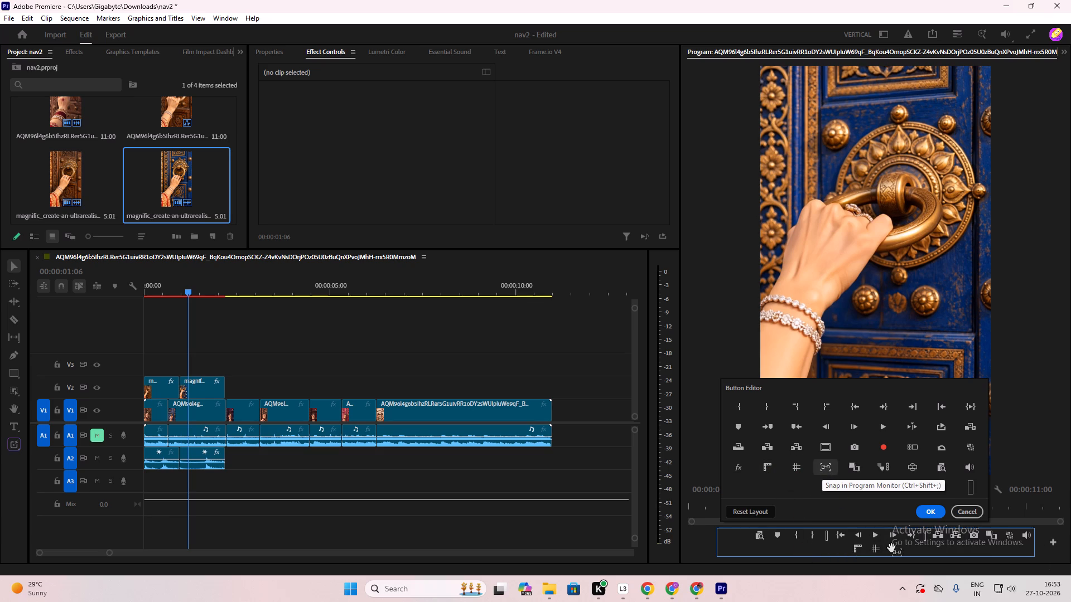
drag(891, 548, 893, 548)
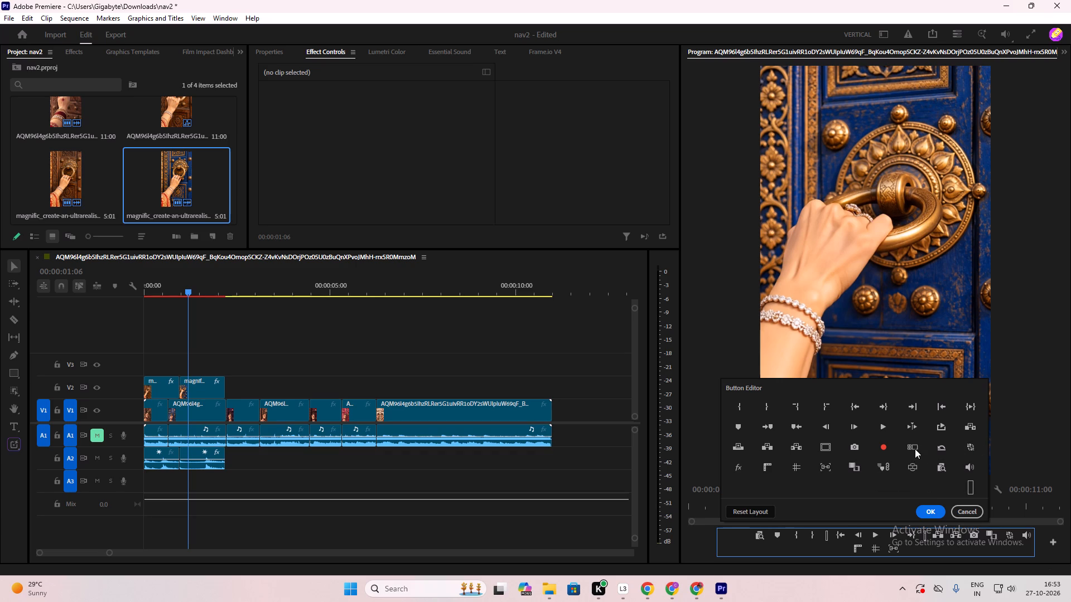
drag(826, 450, 912, 547)
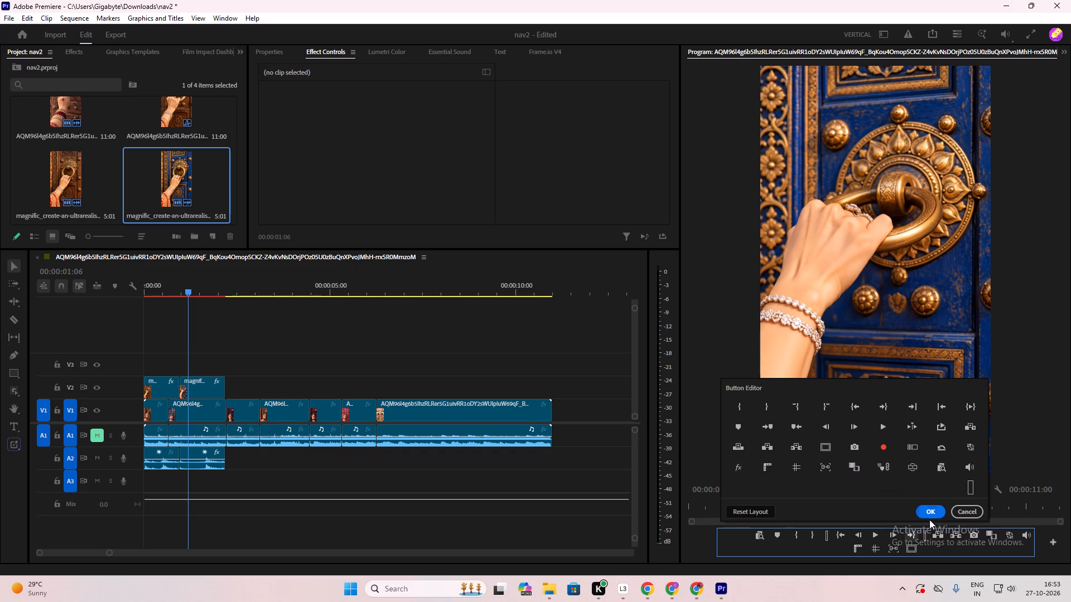
click(933, 511)
Show safe margins and rulers, place a horizontal guide at about 327 just above the blue door's knocker mount, and check the knock against it.
click(912, 546)
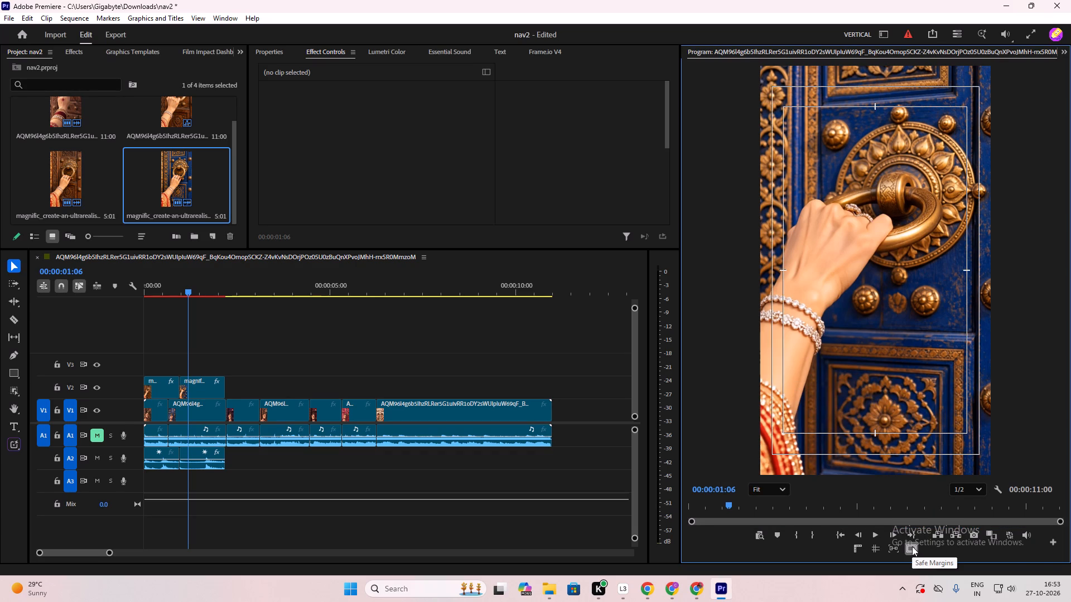
click(861, 547)
drag(789, 70, 805, 174)
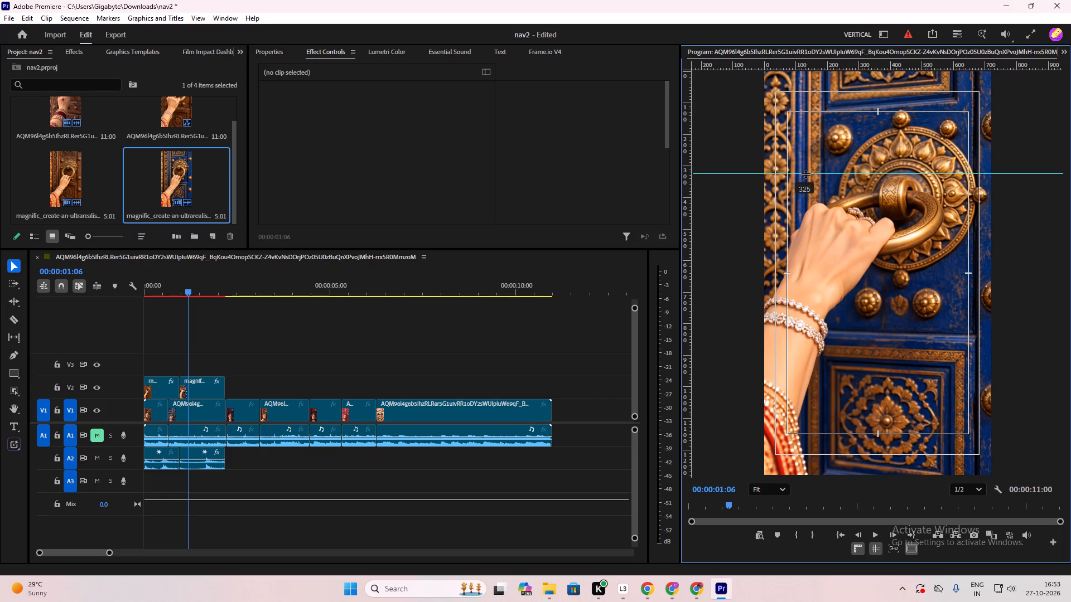
drag(805, 174, 805, 173)
click(738, 274)
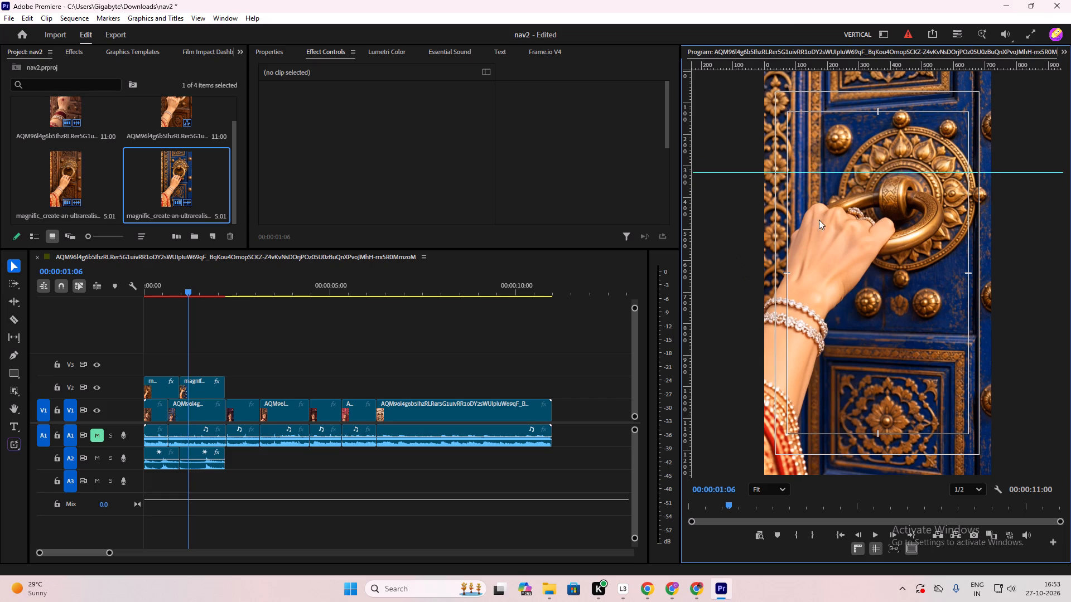
click(799, 172)
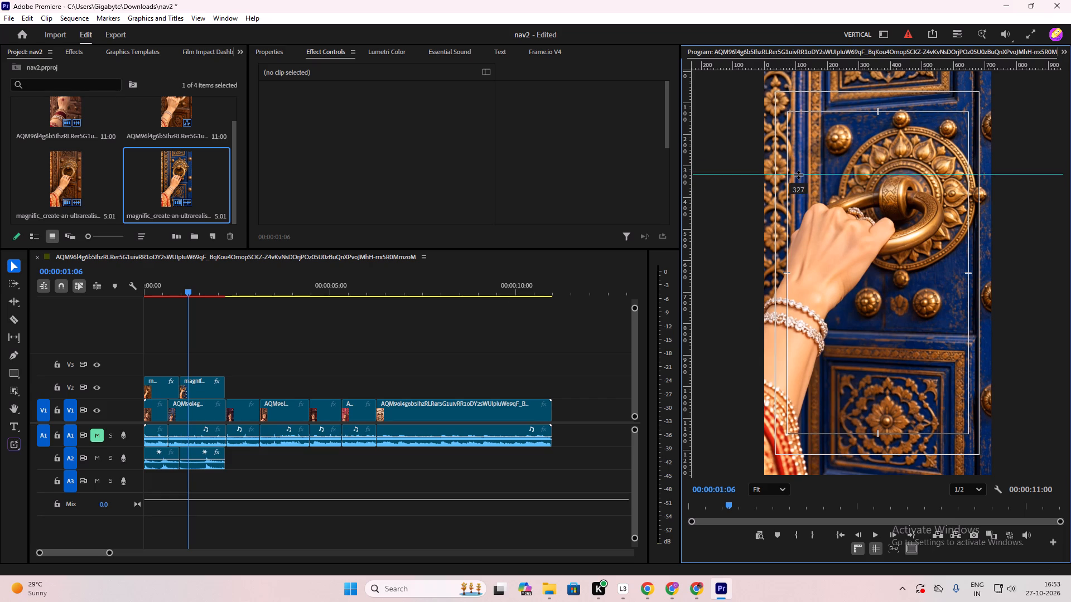
click(742, 253)
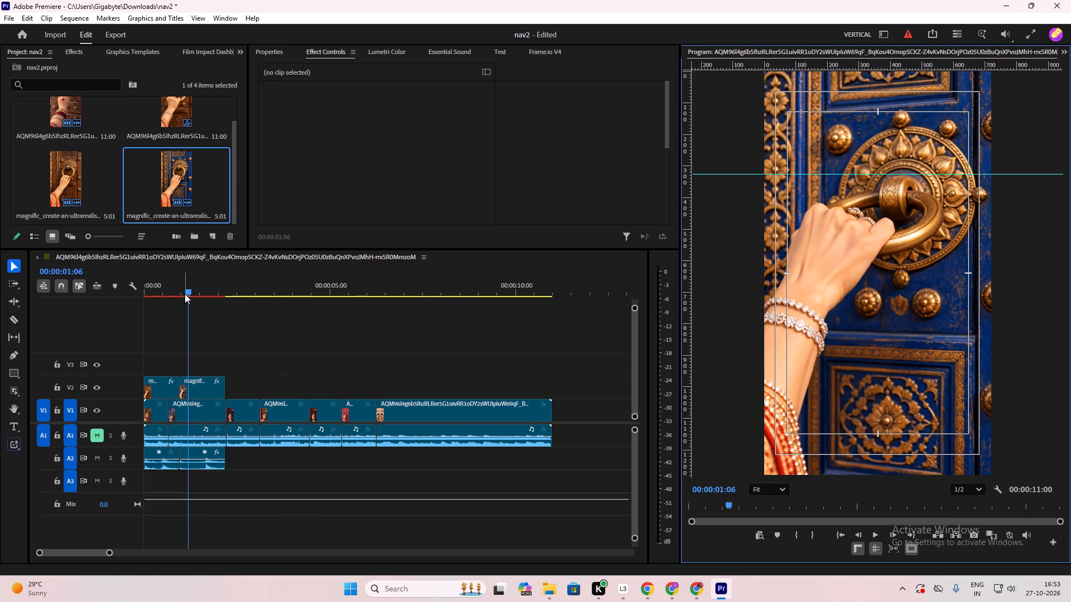
drag(186, 291, 188, 297)
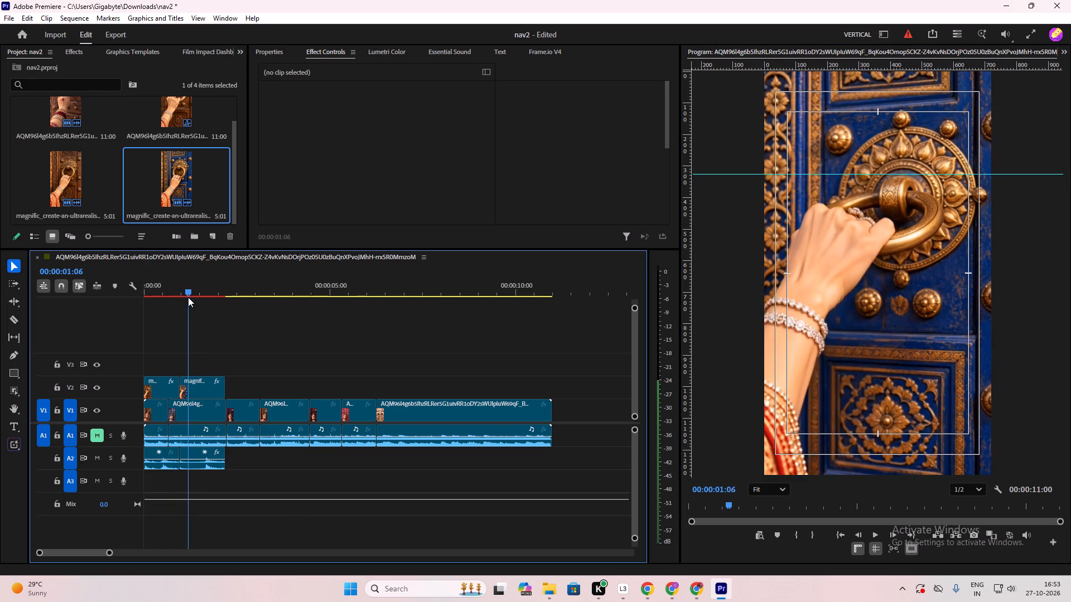
drag(188, 297, 201, 305)
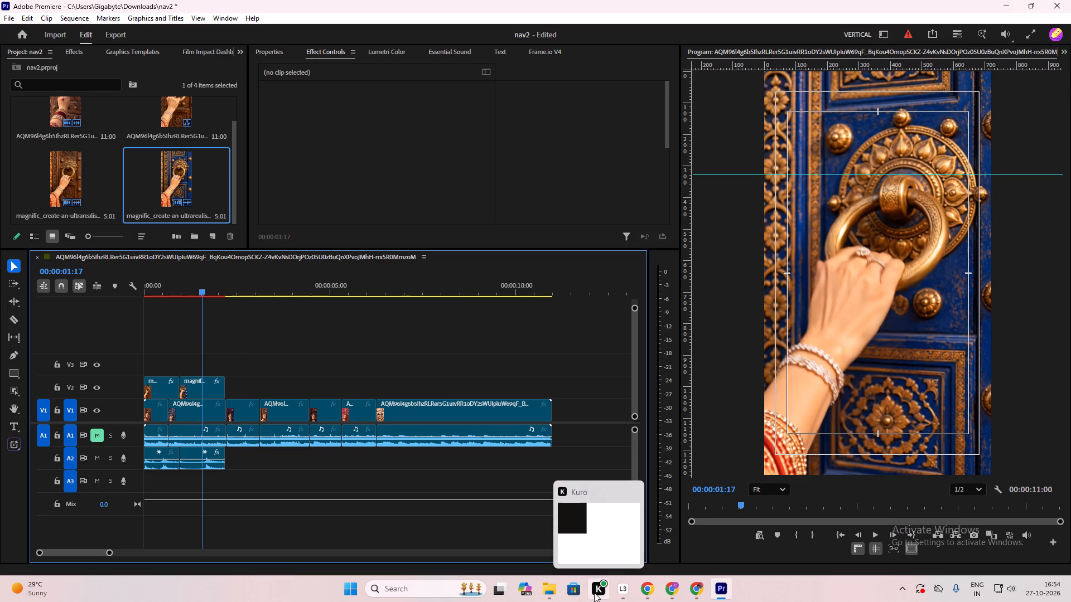
Add the purple lion-door video magnific_create-a-photorealistic-5 from Downloads to V2/A2 directly after the blue-door clip, and play it.
click(549, 592)
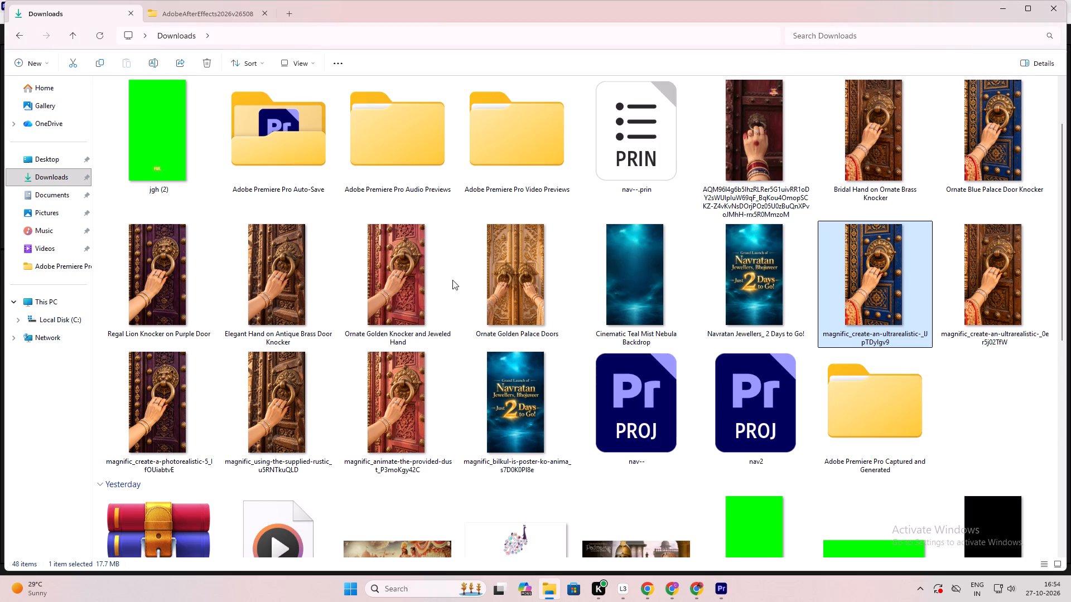
click(161, 420)
drag(149, 365, 673, 594)
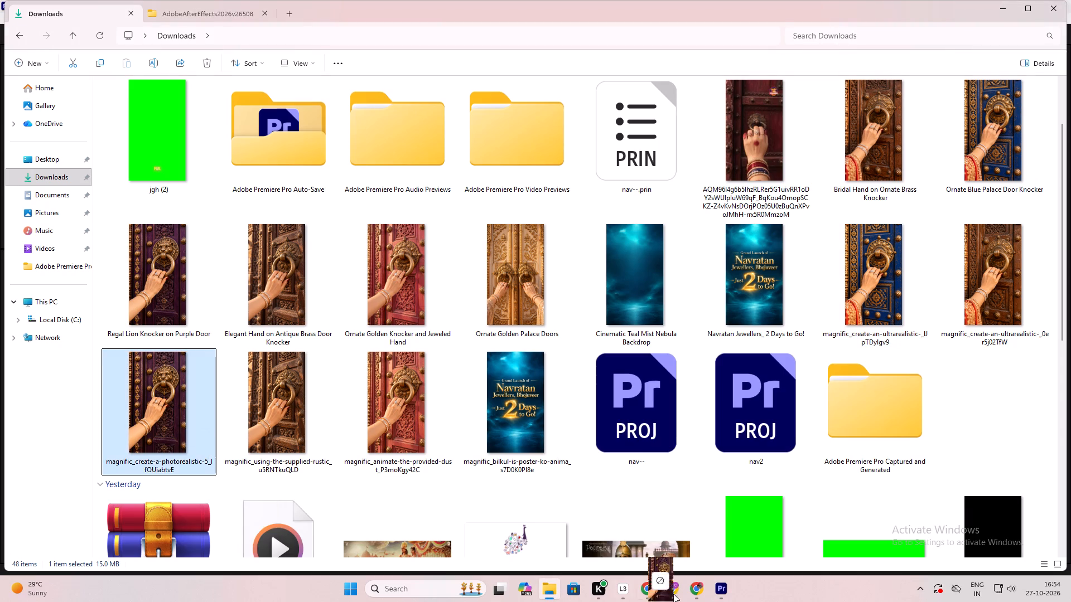
drag(673, 594, 249, 379)
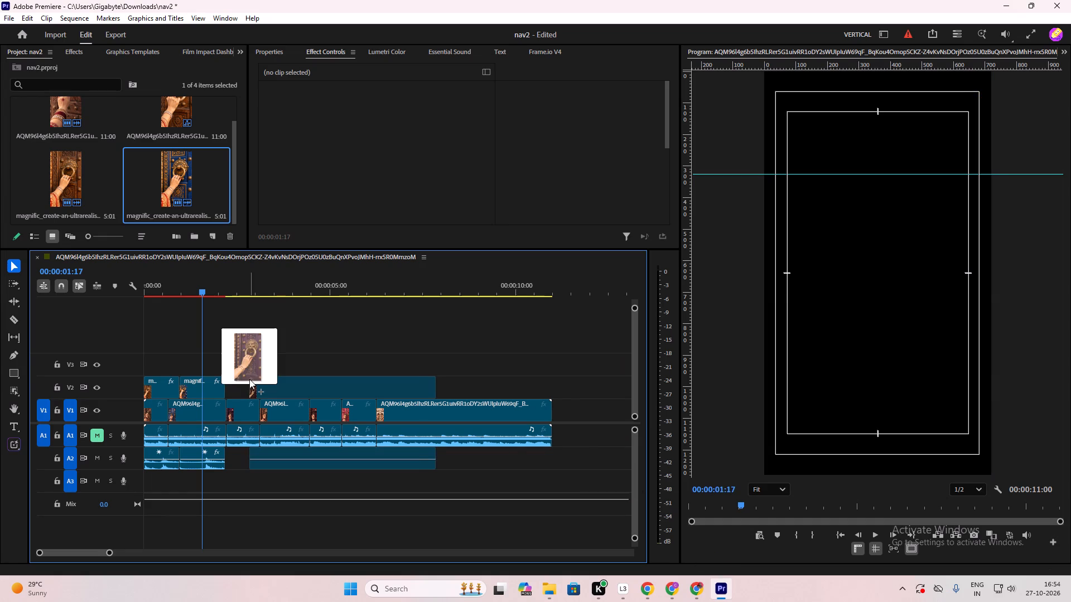
drag(249, 379, 225, 381)
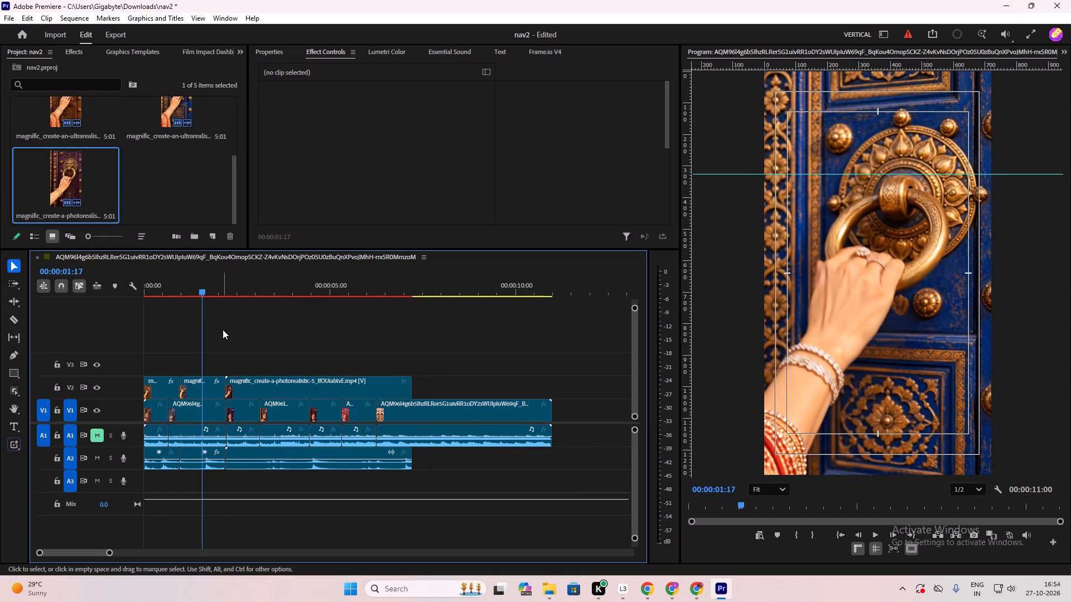
key(space)
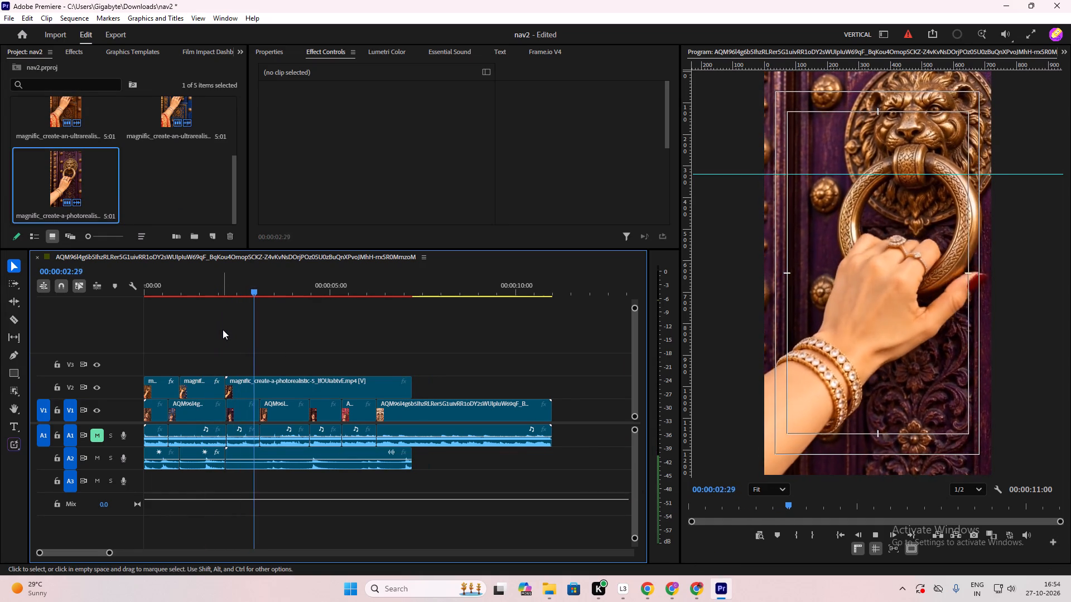
key(space)
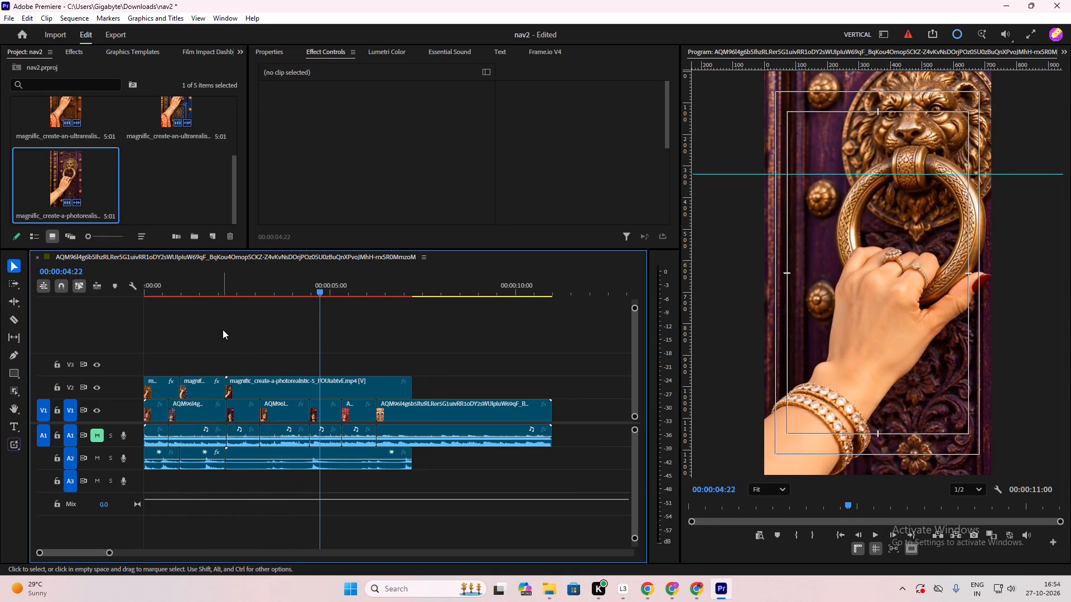
Scale the purple lion-door clip to 82 and reposition it to about 356.5, 663, aligning its knocker with the horizontal guide.
click(880, 309)
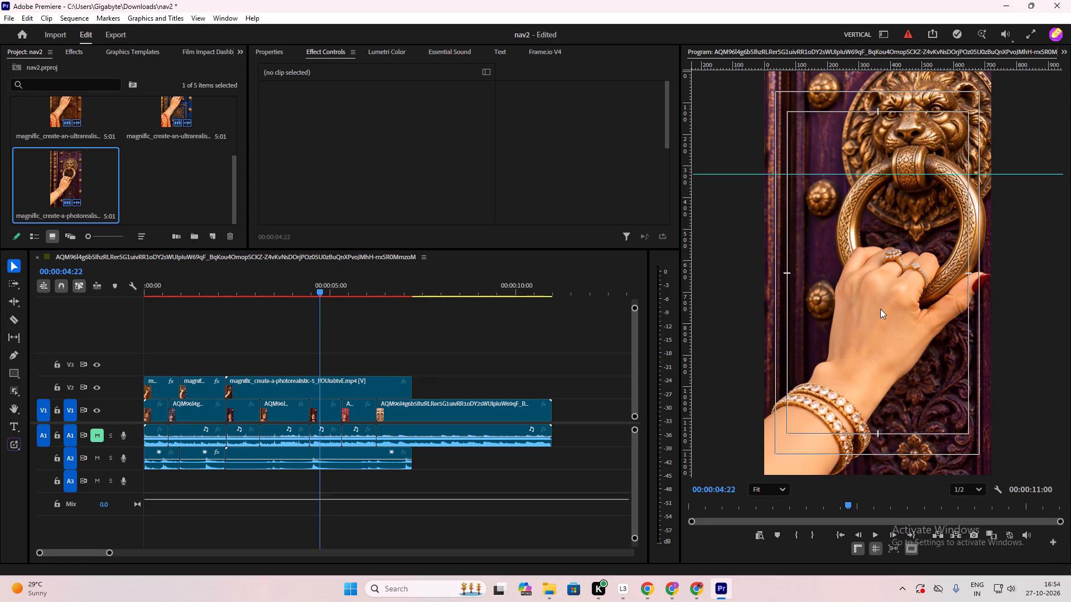
click(328, 50)
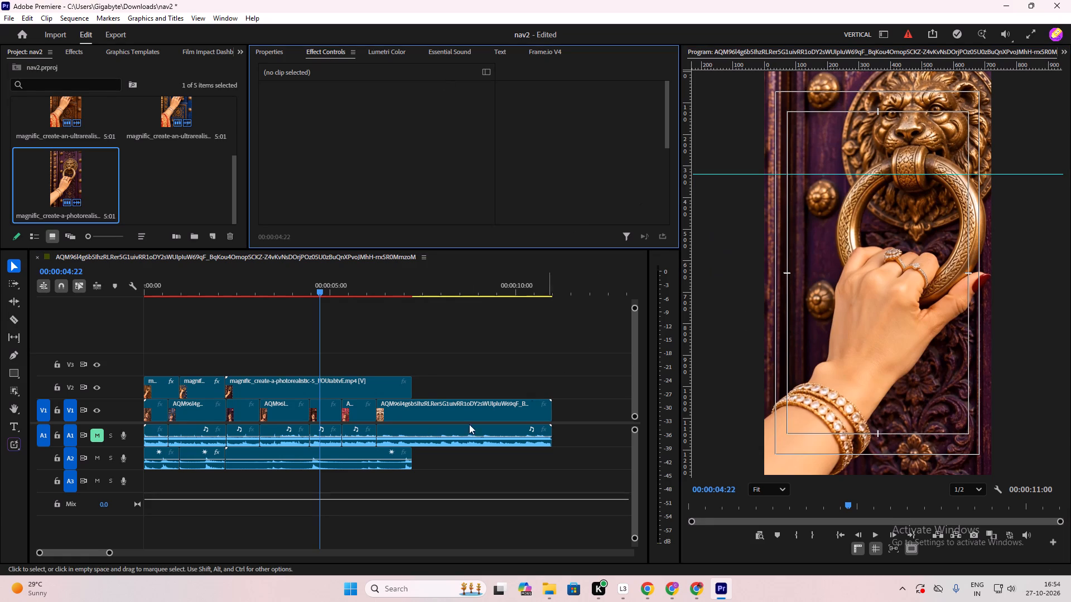
click(327, 384)
click(384, 135)
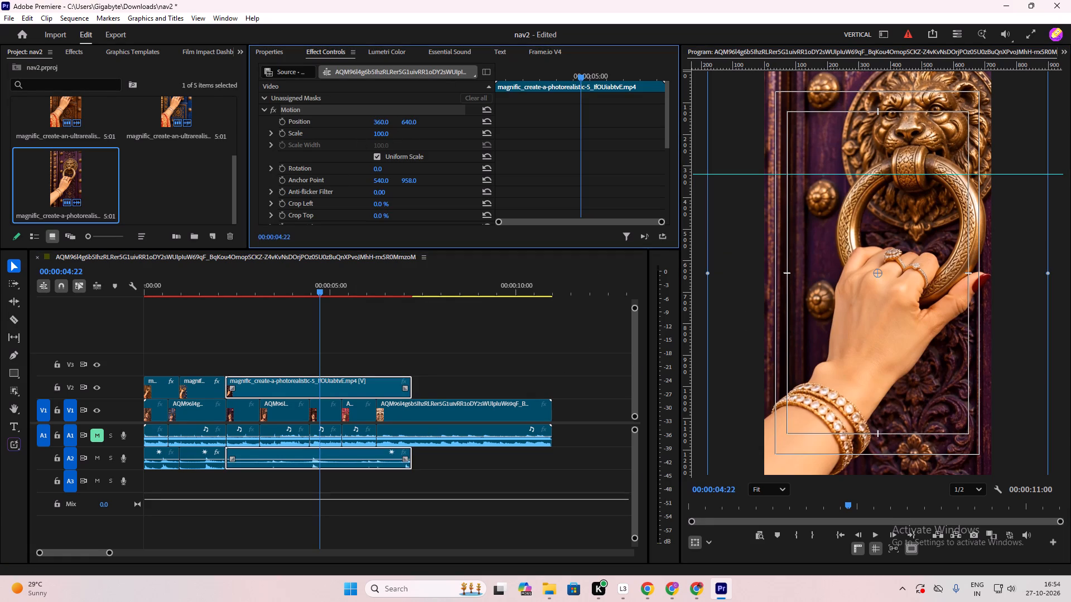
key(BackSpace)
key(8)
key(2)
key(Return)
drag(321, 288, 316, 290)
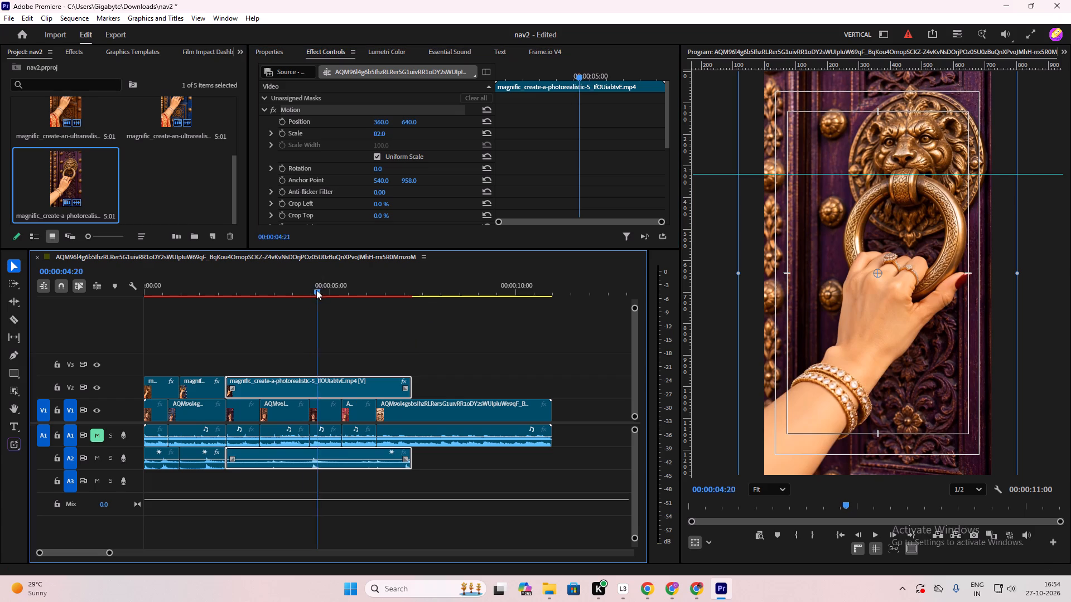
drag(316, 290, 303, 305)
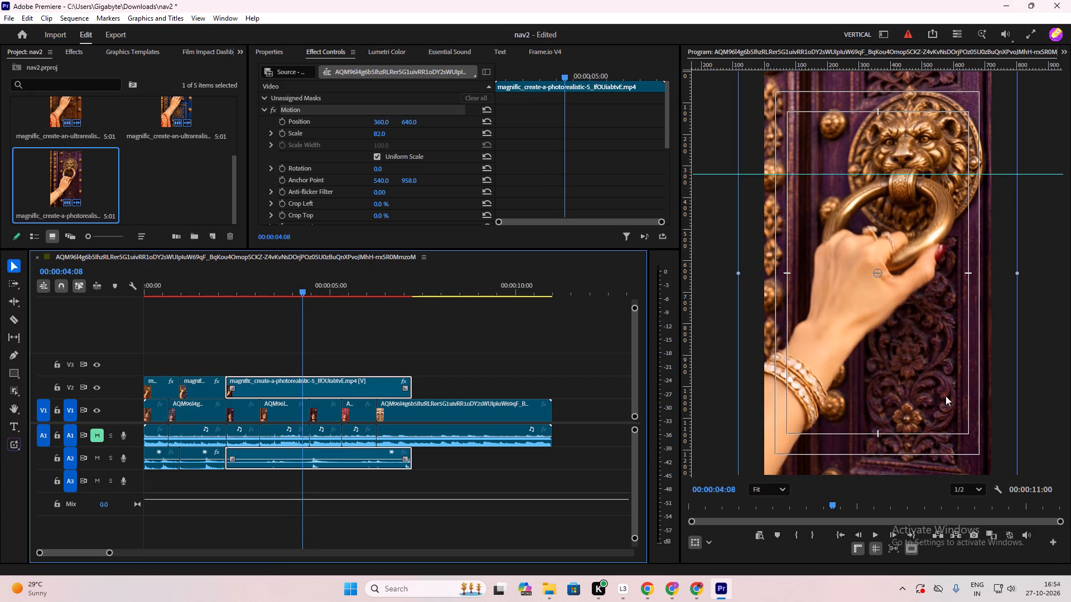
drag(923, 366, 922, 373)
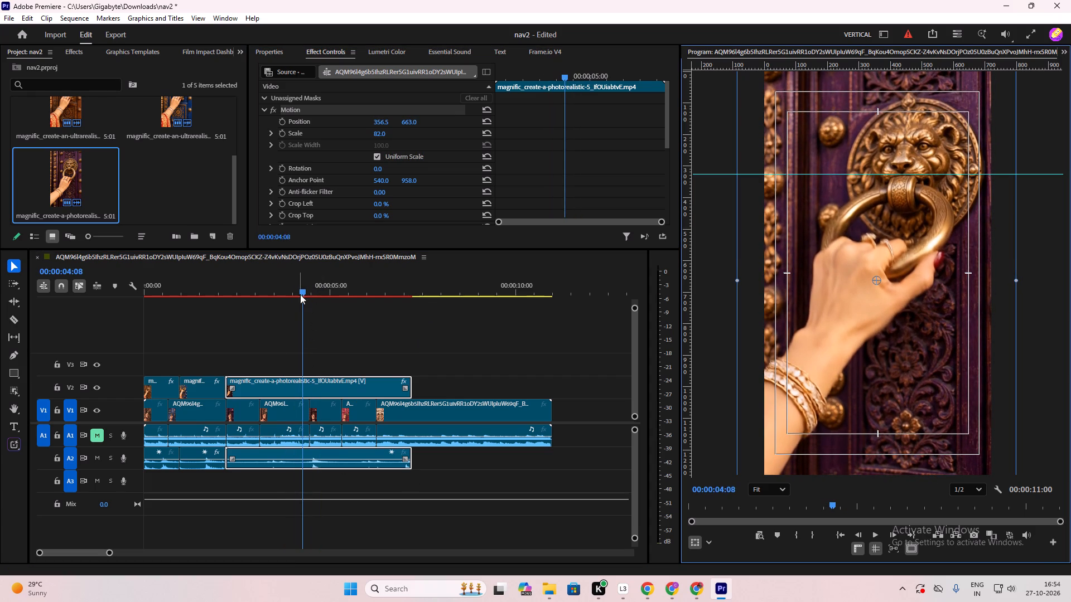
Play through the knock clips and trim the lion-door clip's start to about 3:04.
drag(300, 289, 109, 345)
key(space)
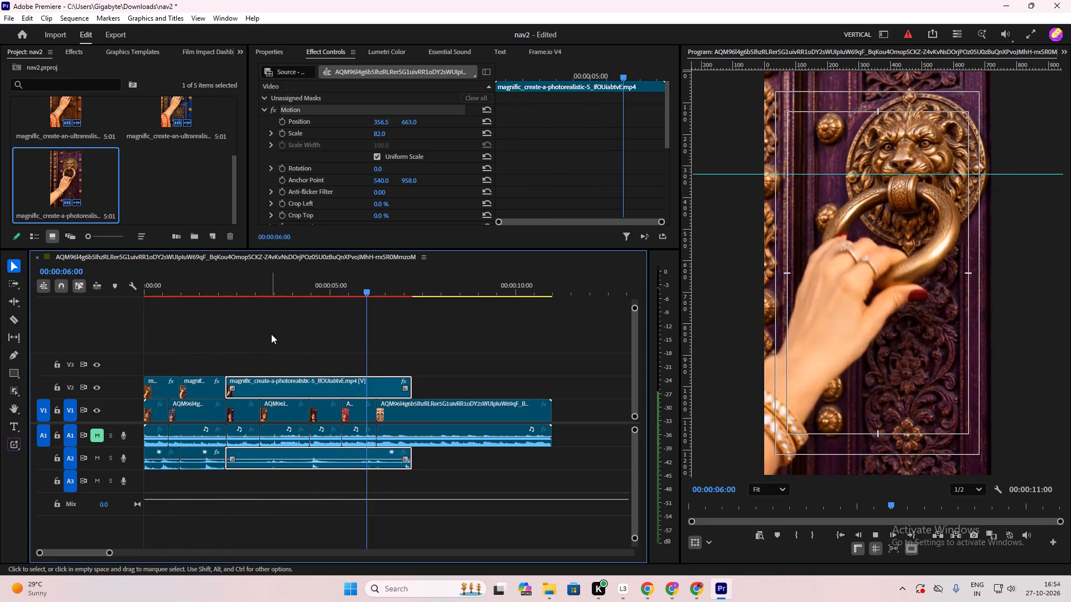
key(space)
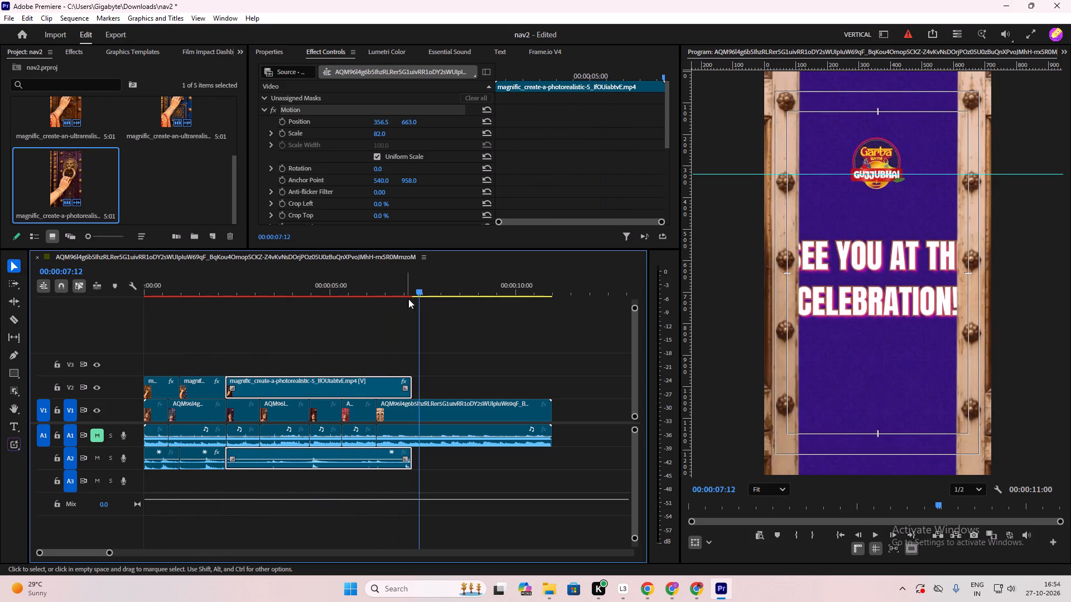
drag(426, 289, 245, 355)
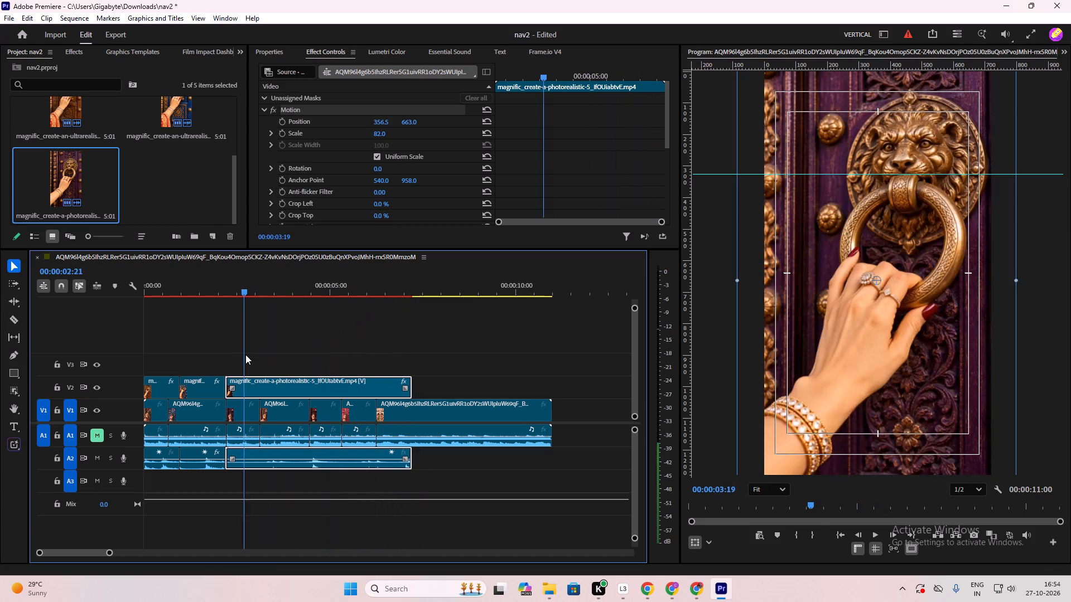
drag(245, 355, 230, 369)
key(space)
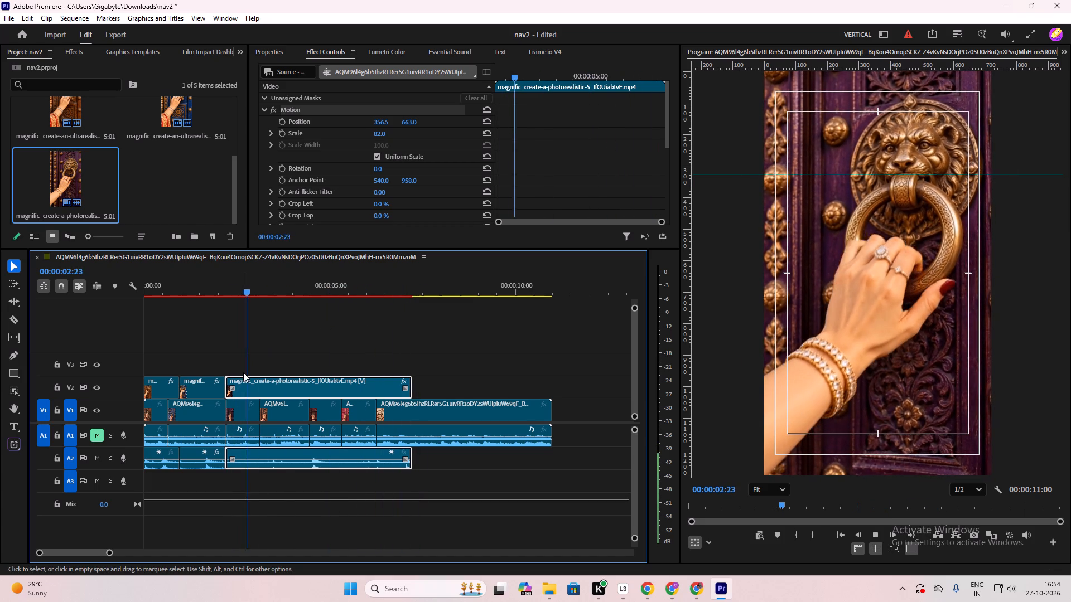
key(space)
key(space)
key(space)
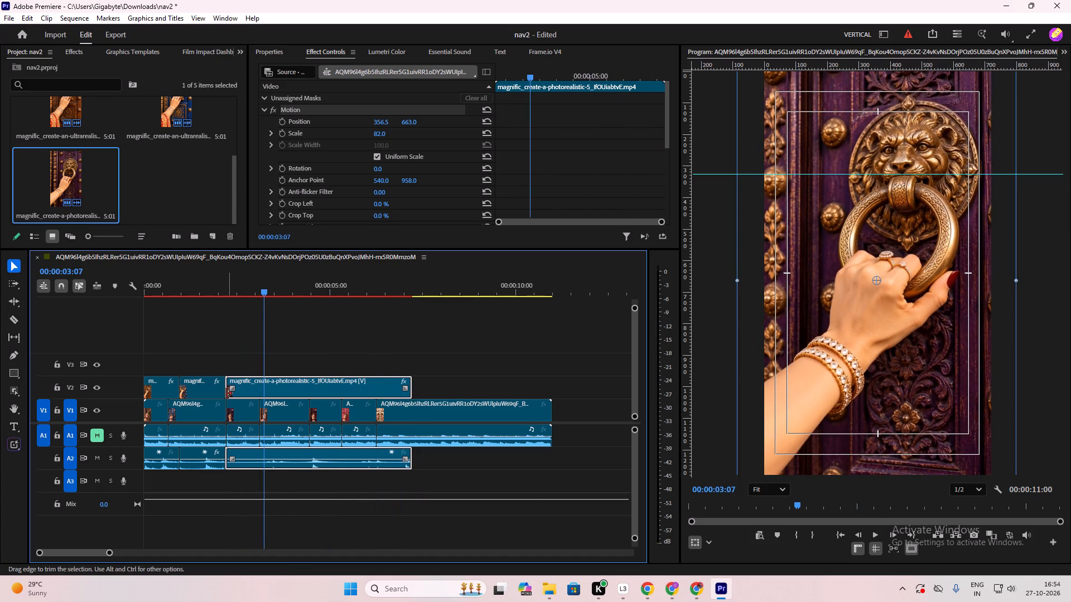
drag(226, 394, 259, 409)
Play the lion-door knock and trim the clip's end to about 4:24.
key(space)
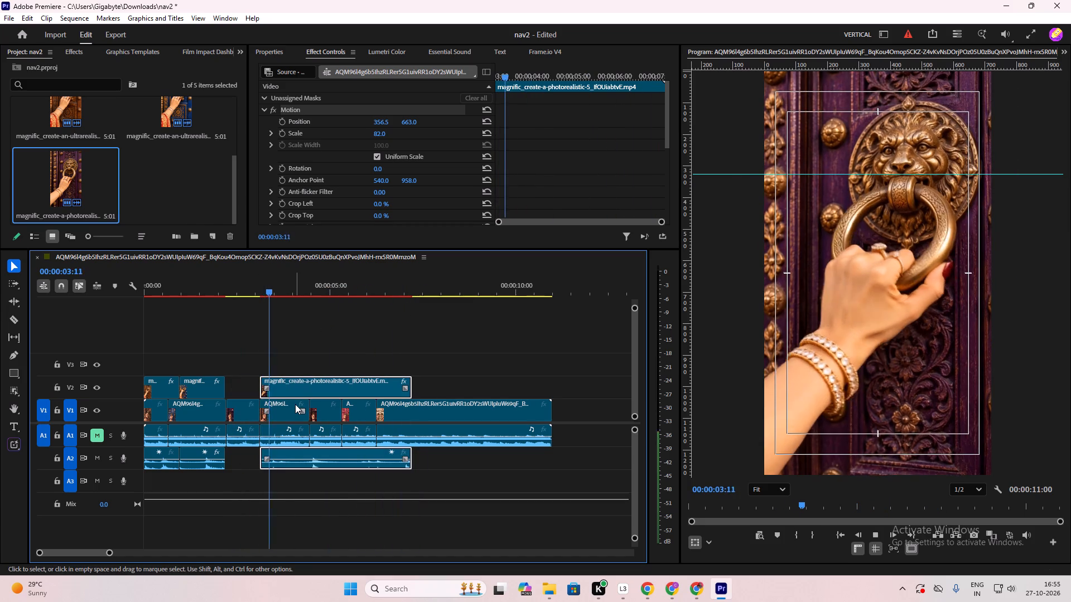
key(space)
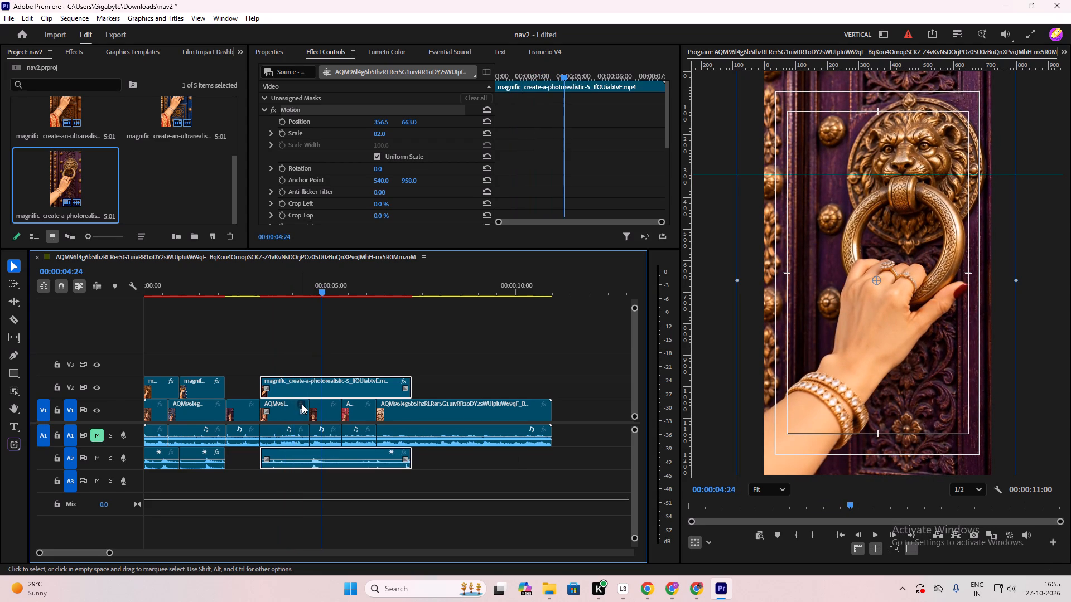
drag(412, 393, 339, 407)
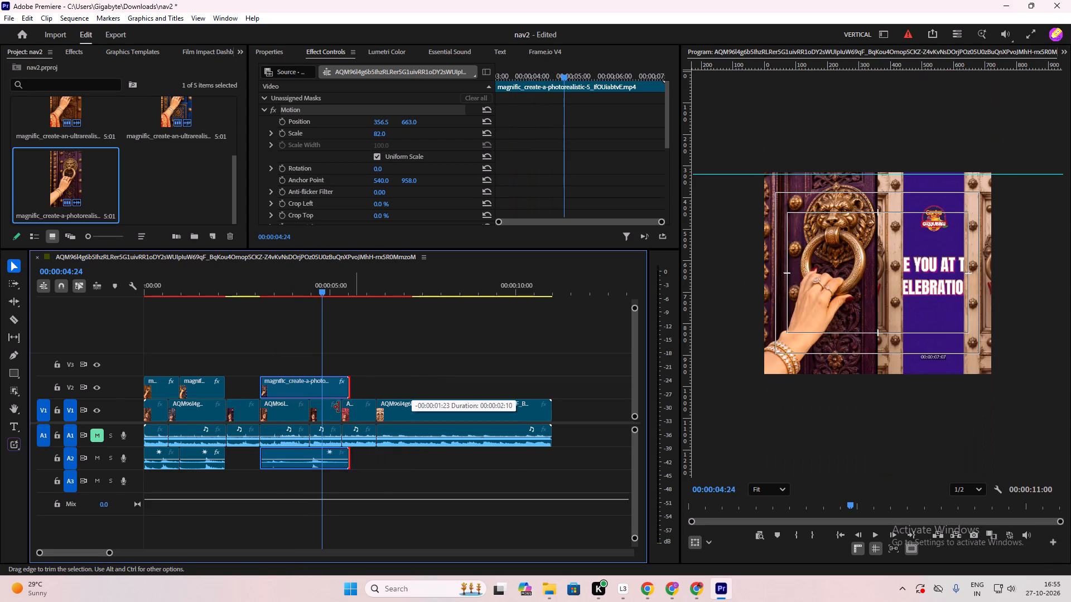
drag(339, 407, 323, 413)
Speed up the trimmed lion-door clip to shorten it to just over one second.
right_click(294, 388)
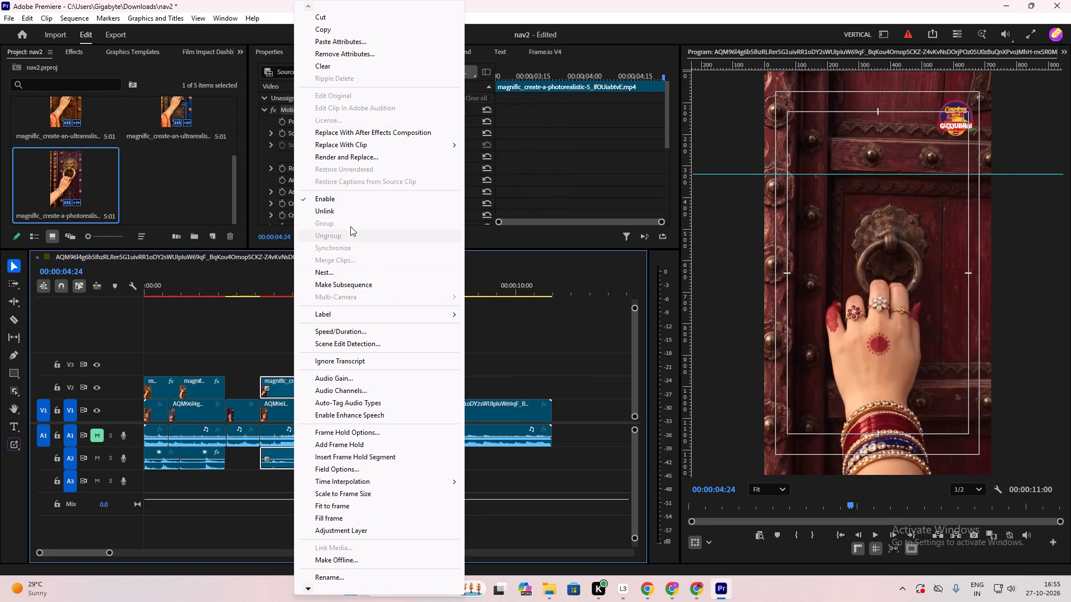
click(336, 328)
click(551, 278)
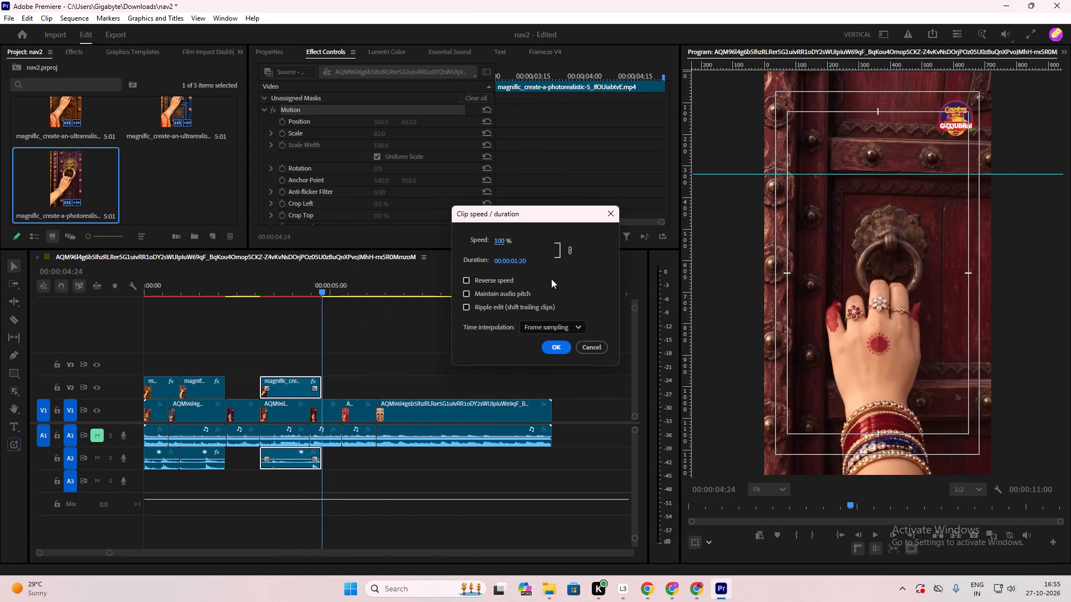
drag(500, 244, 713, 301)
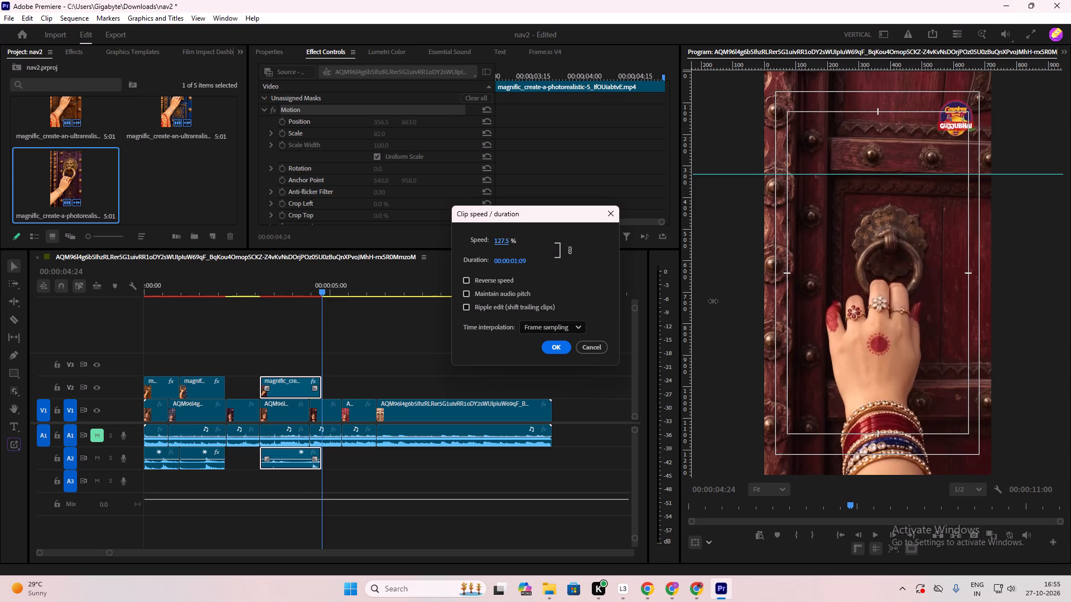
drag(713, 301, 715, 302)
drag(510, 241, 528, 252)
click(556, 346)
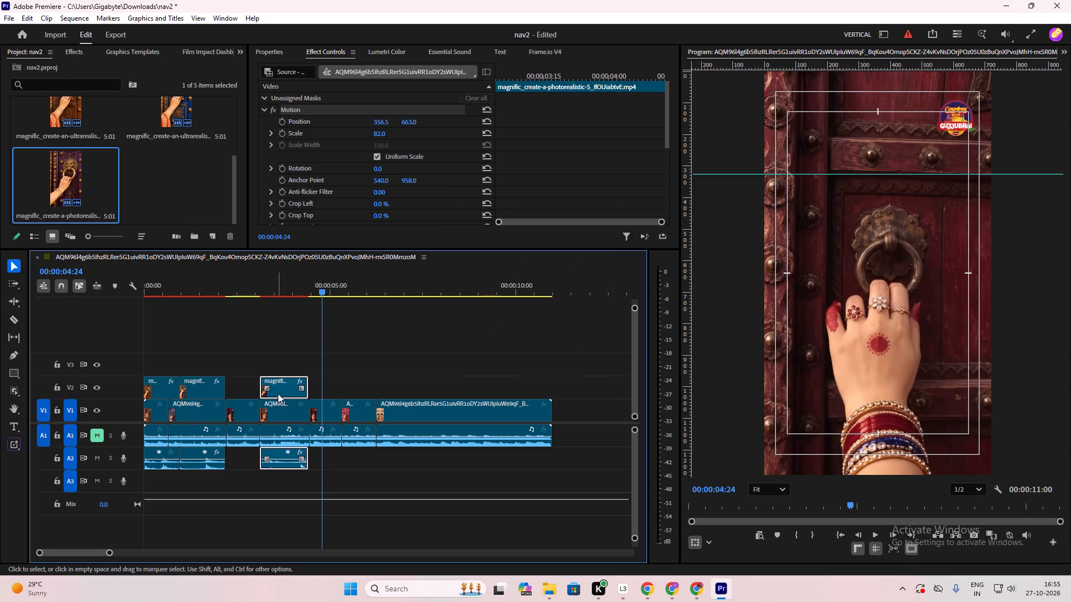
Move the lion-door clip on V2/A2 flush against the end of the blue-door clip, undoing the accidental change to the V1 reference clip.
drag(284, 394, 252, 392)
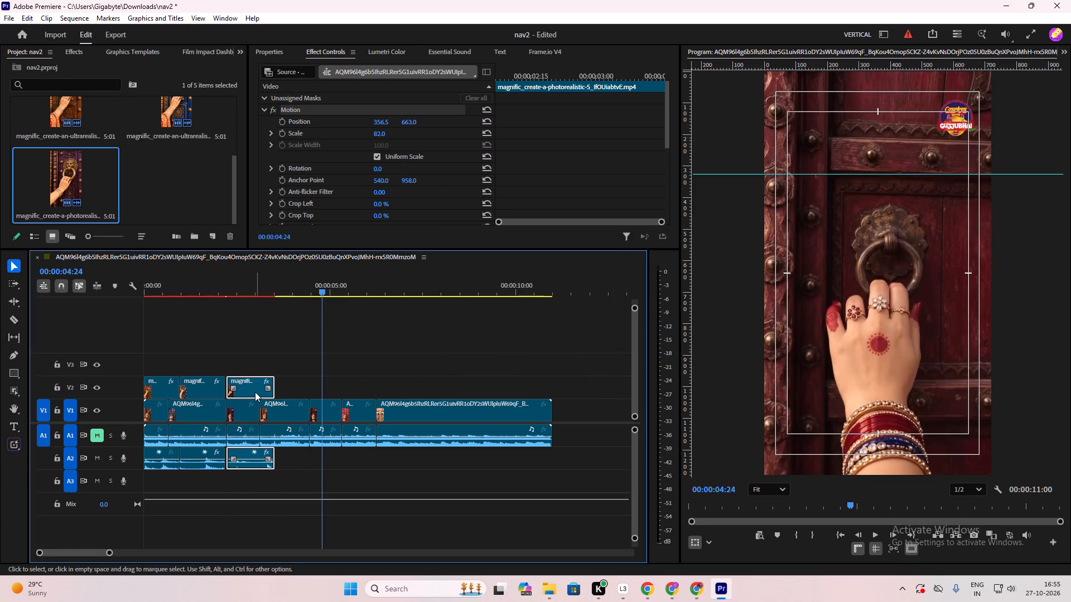
click(253, 399)
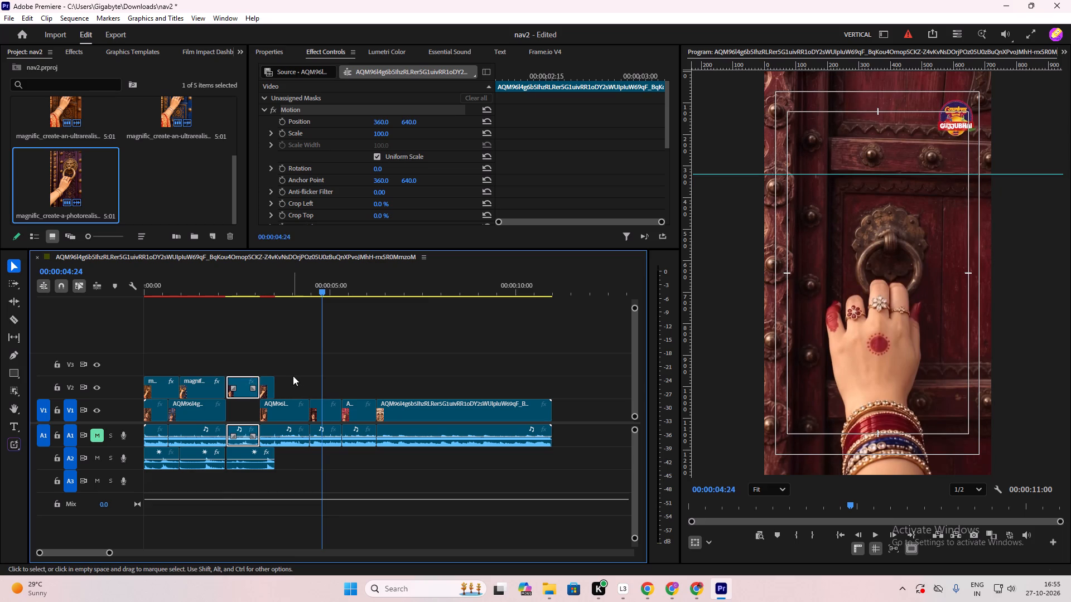
key(ctrl+z)
click(252, 390)
click(252, 390)
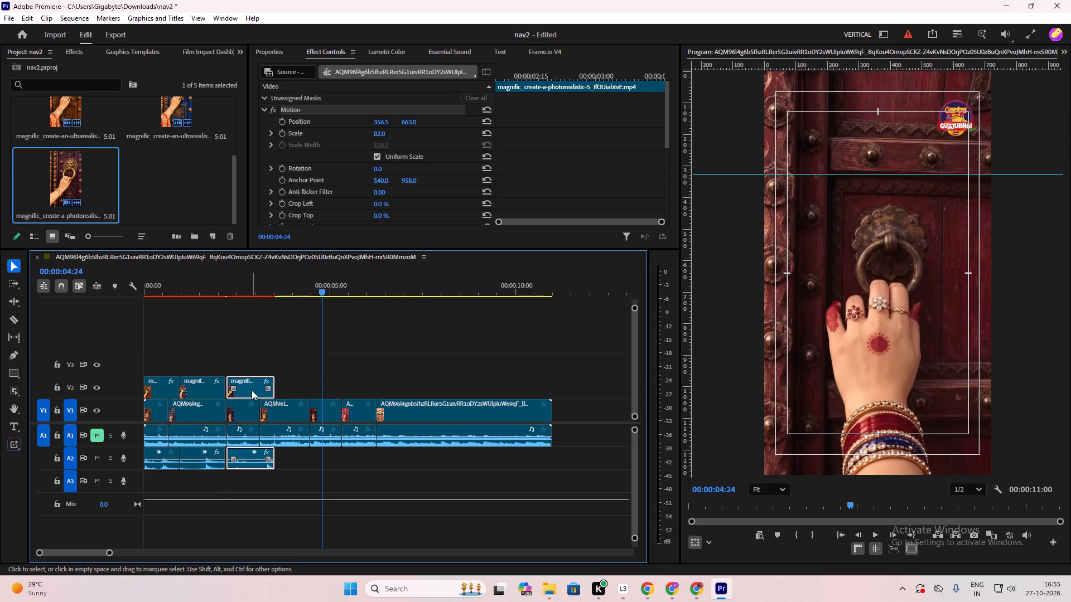
Play the three knock clips from the sequence start and check the lion-door knock's timing.
drag(326, 289, 215, 333)
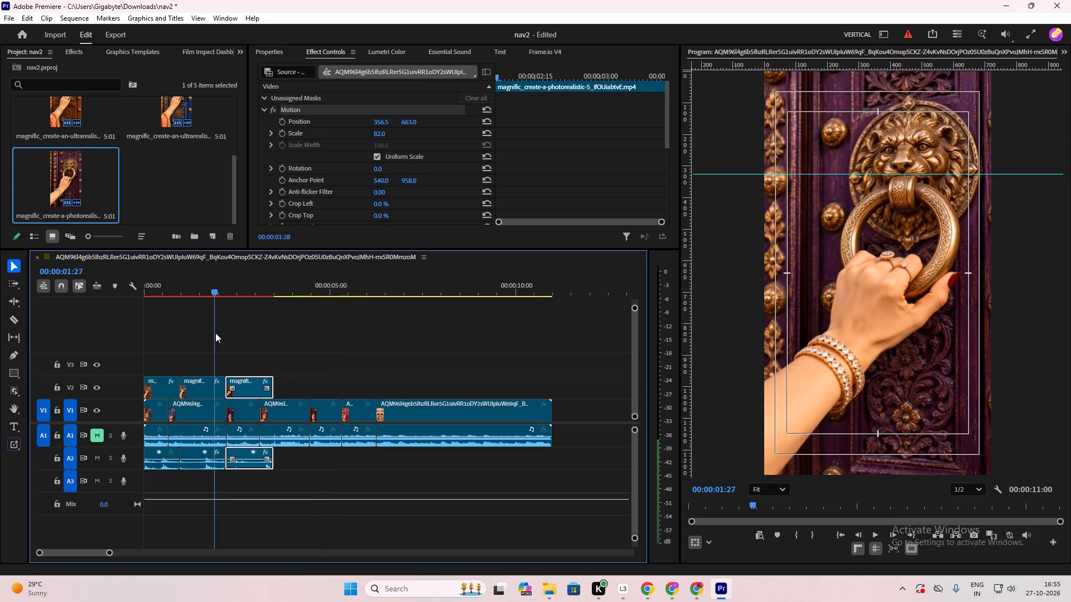
drag(215, 333, 213, 334)
drag(210, 293, 114, 312)
click(276, 331)
key(space)
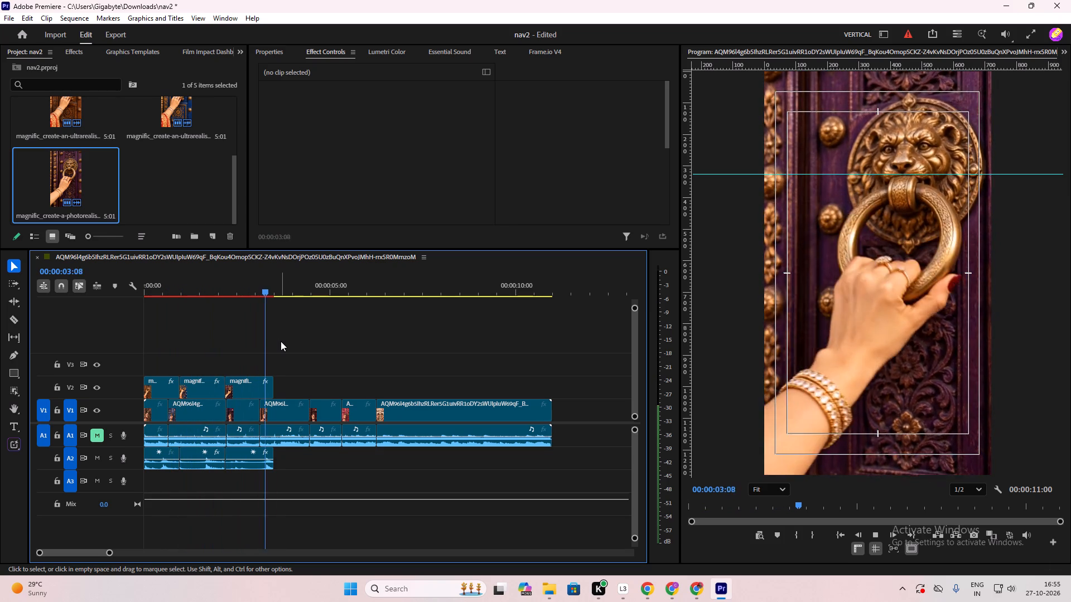
key(space)
drag(290, 287, 260, 312)
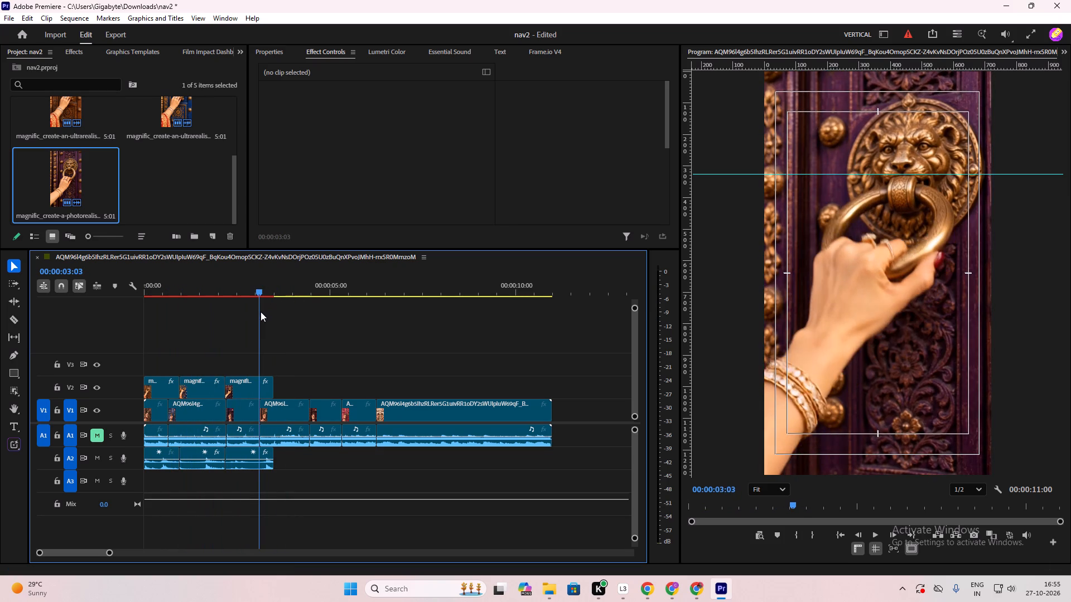
drag(260, 312, 259, 312)
click(336, 347)
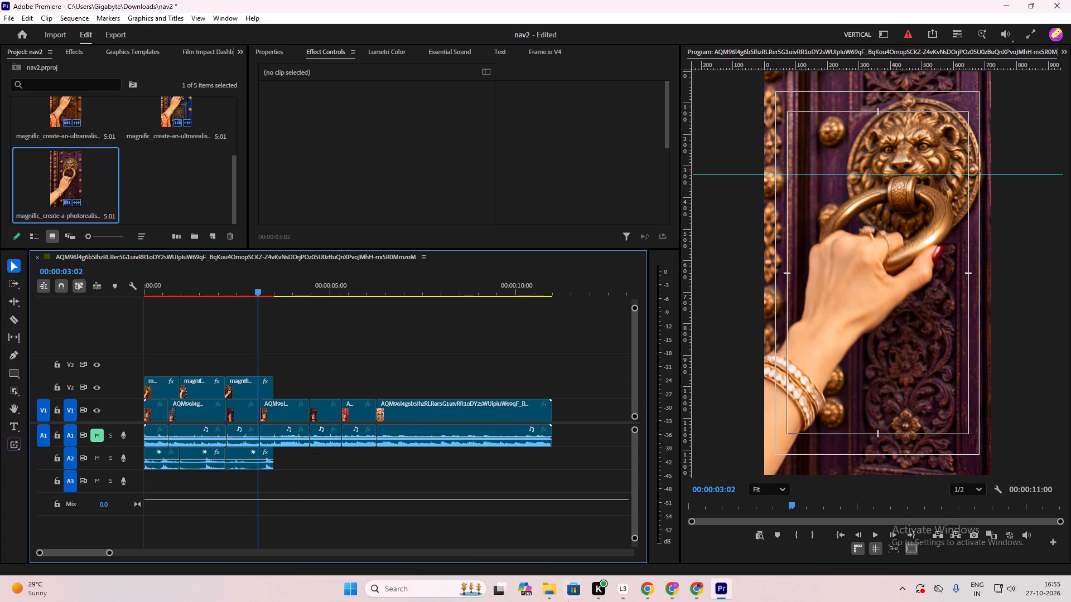
Add the brown rustic-door video magnific_using-the-supplied-rustic from Downloads to V2/A2 directly after the lion-door clip.
click(548, 590)
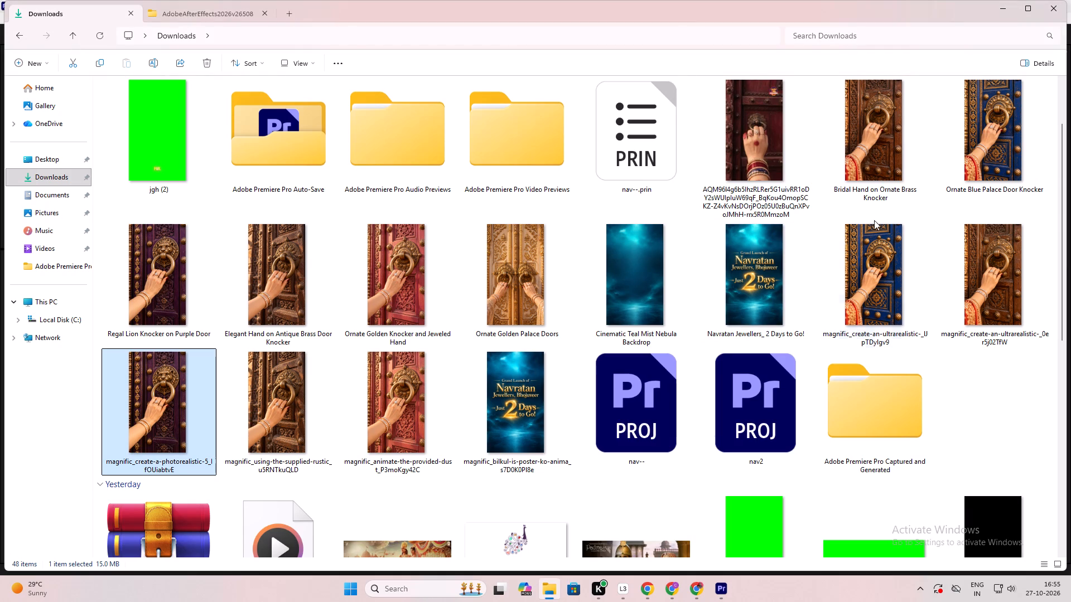
click(284, 397)
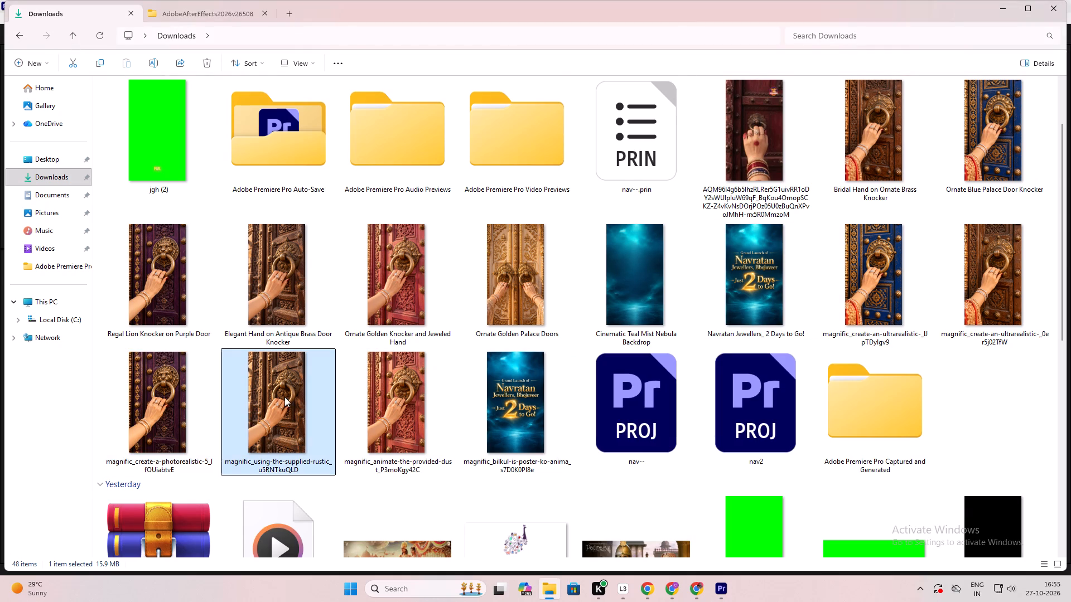
drag(269, 385, 340, 407)
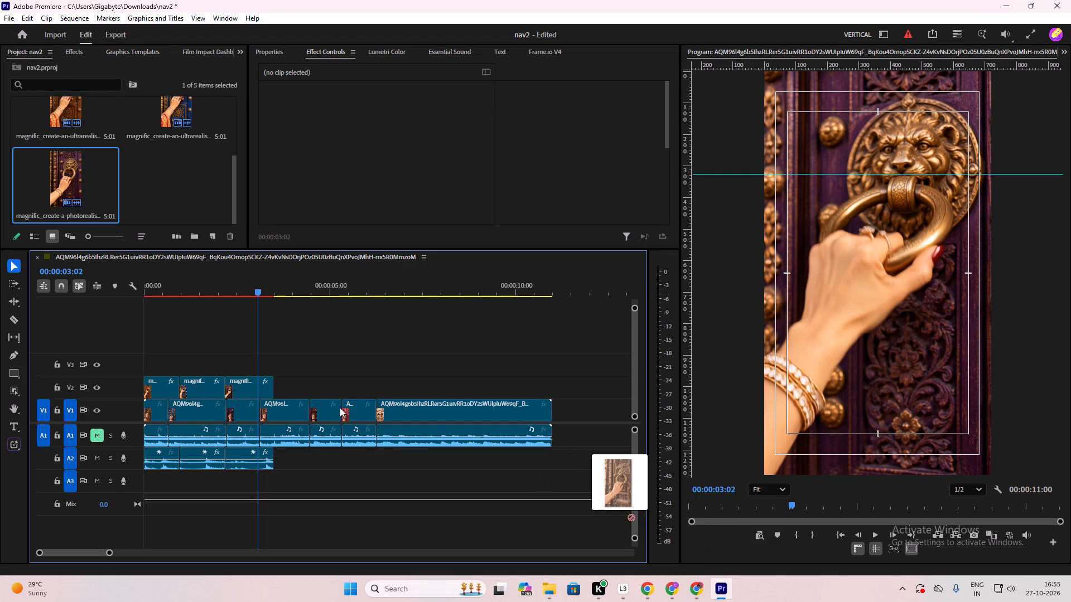
drag(340, 407, 280, 383)
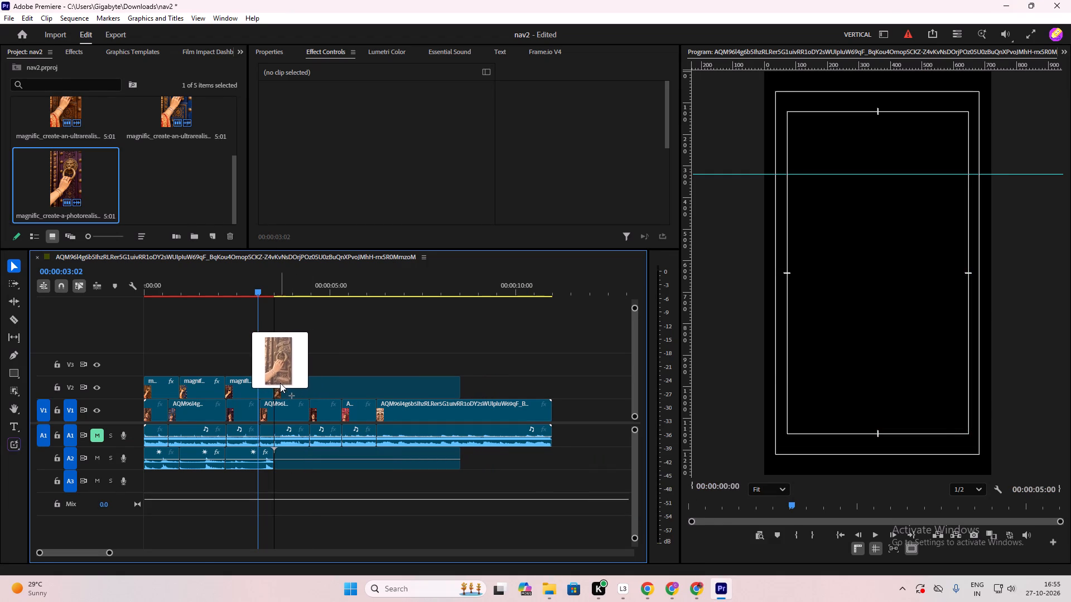
drag(280, 383, 279, 383)
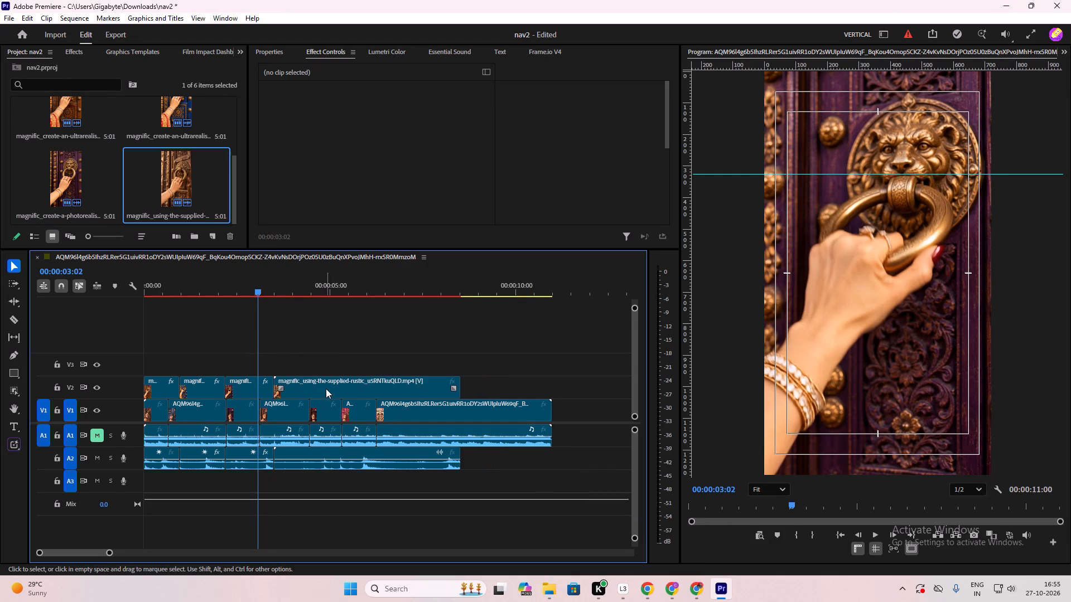
Scale the brown rustic-door clip to 82, reposition it to about 291, 682.4, and compare its knocker position with the lion-door clip.
click(327, 387)
key(space)
key(space)
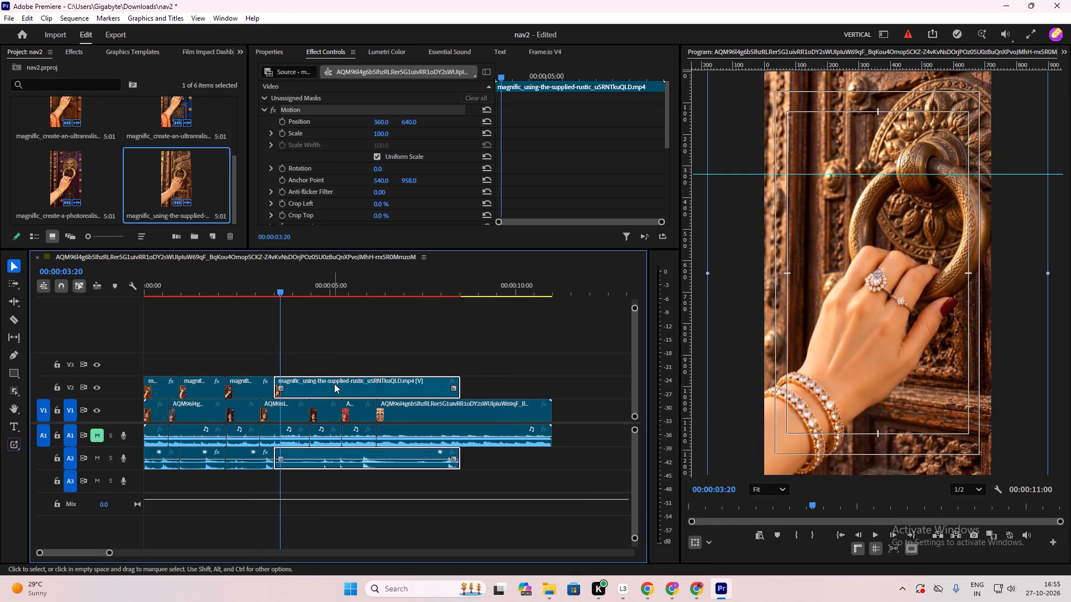
click(334, 383)
click(380, 137)
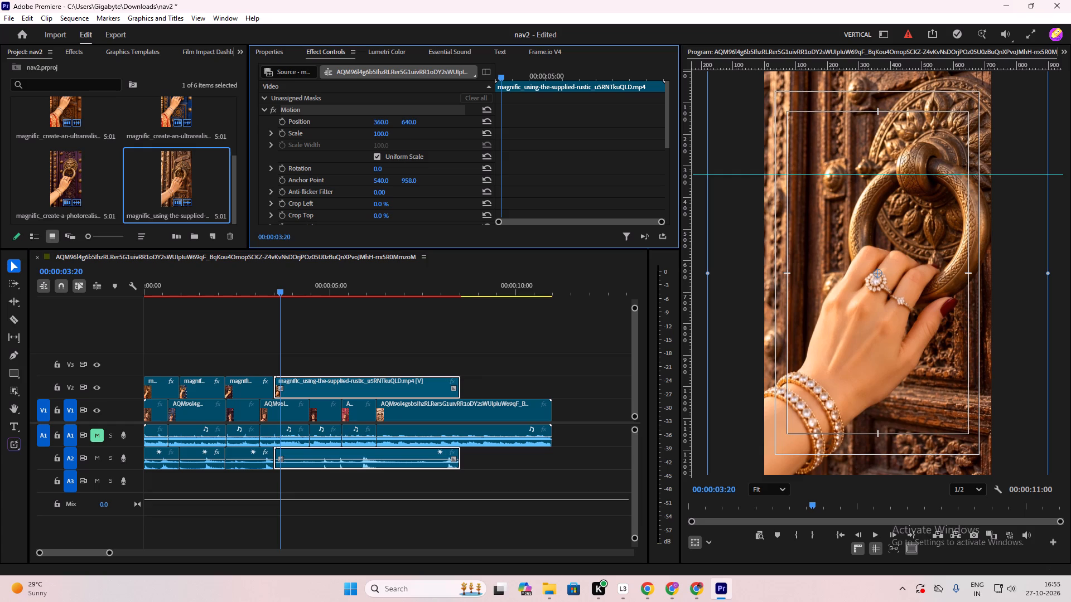
key(BackSpace)
text(82)
key(Return)
drag(925, 259, 925, 265)
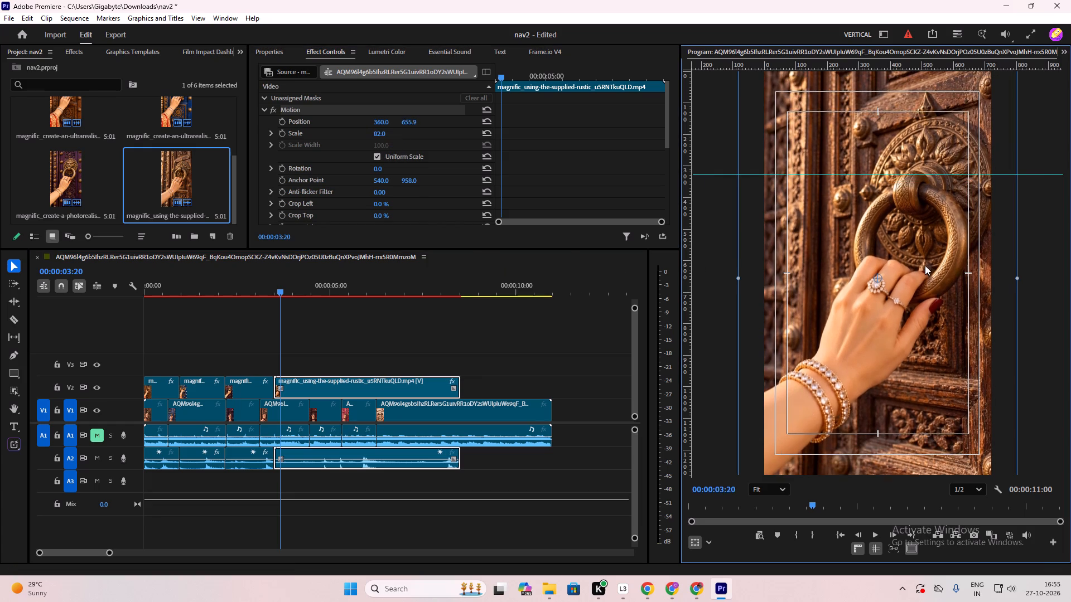
drag(925, 265, 925, 269)
drag(948, 269, 929, 273)
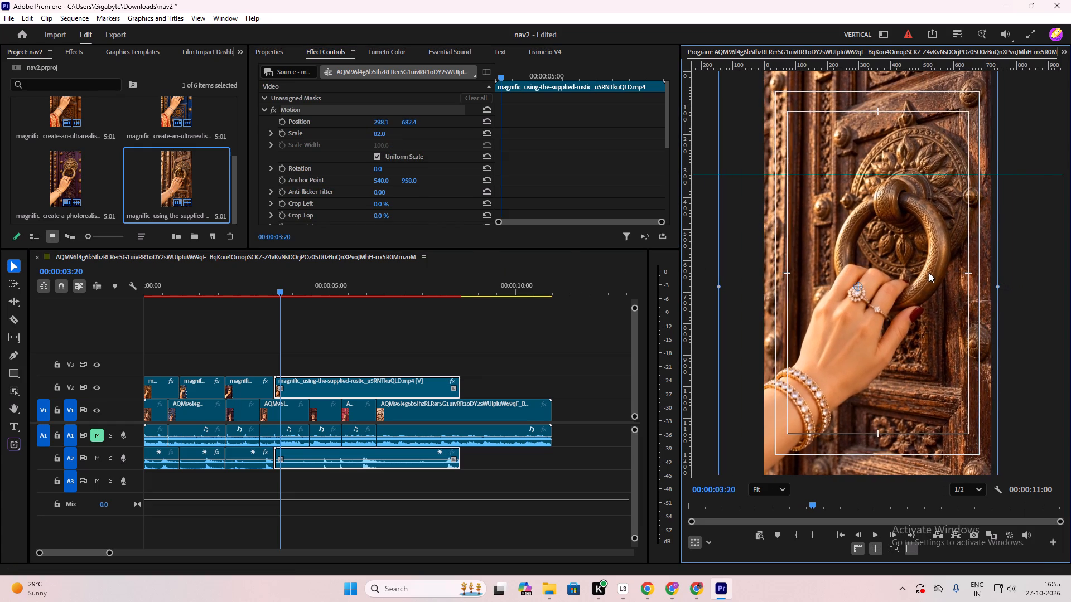
drag(929, 273, 927, 273)
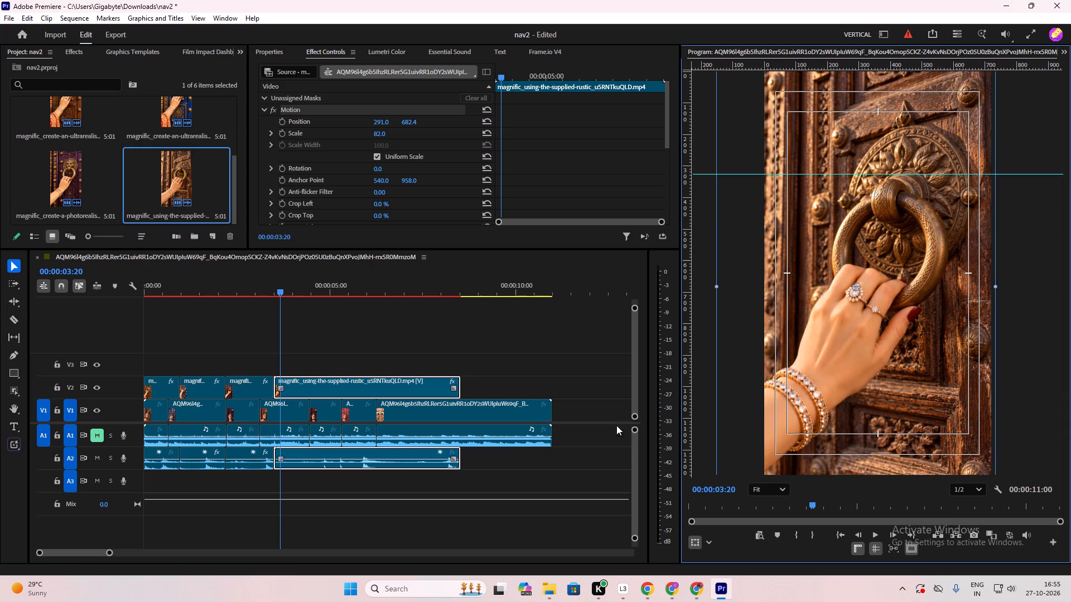
drag(280, 292, 276, 294)
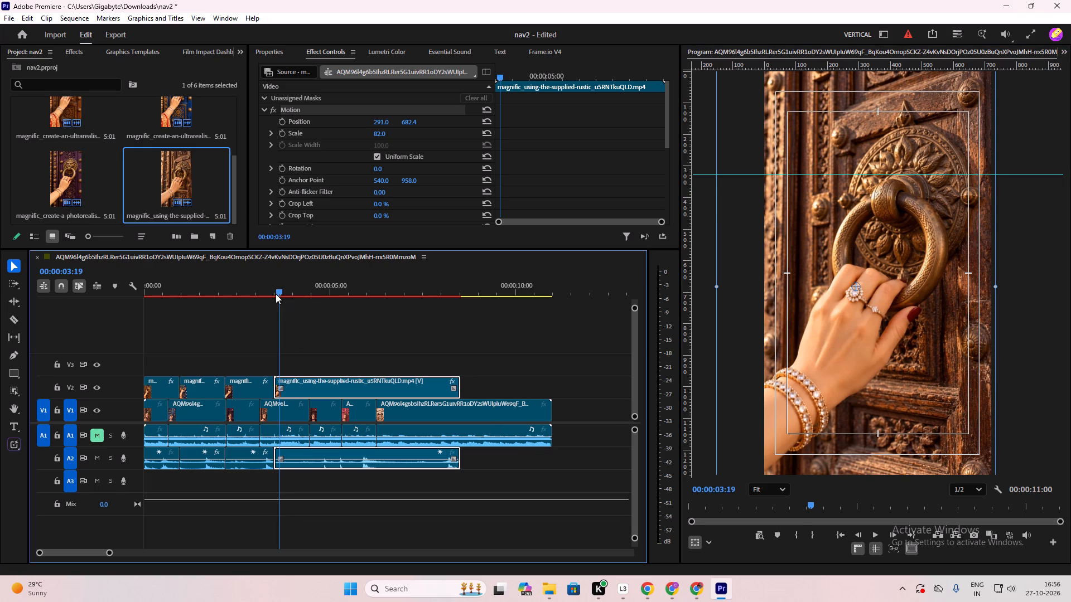
drag(276, 294, 272, 297)
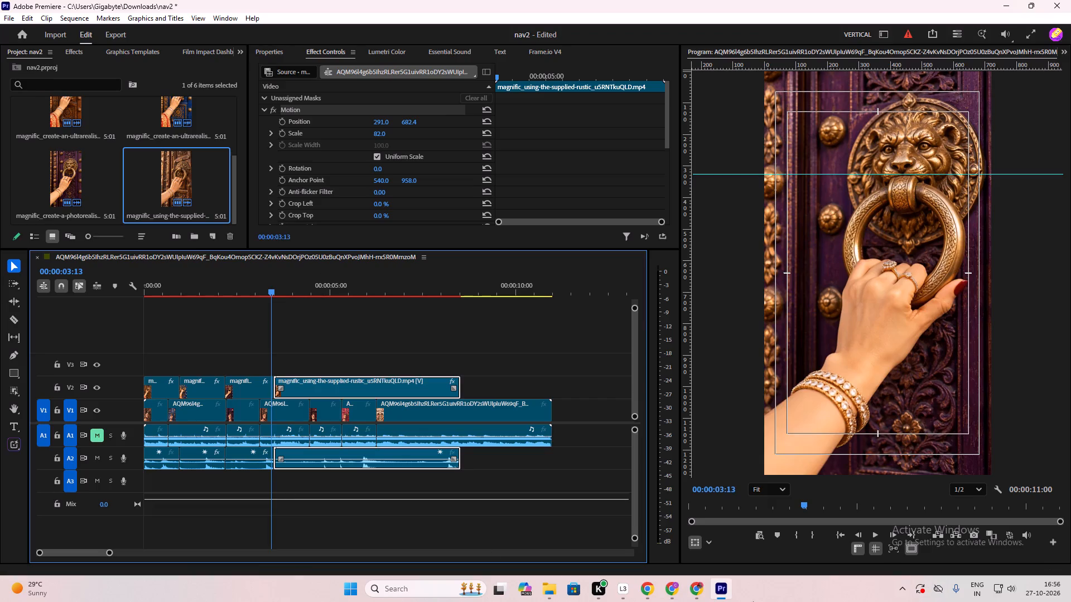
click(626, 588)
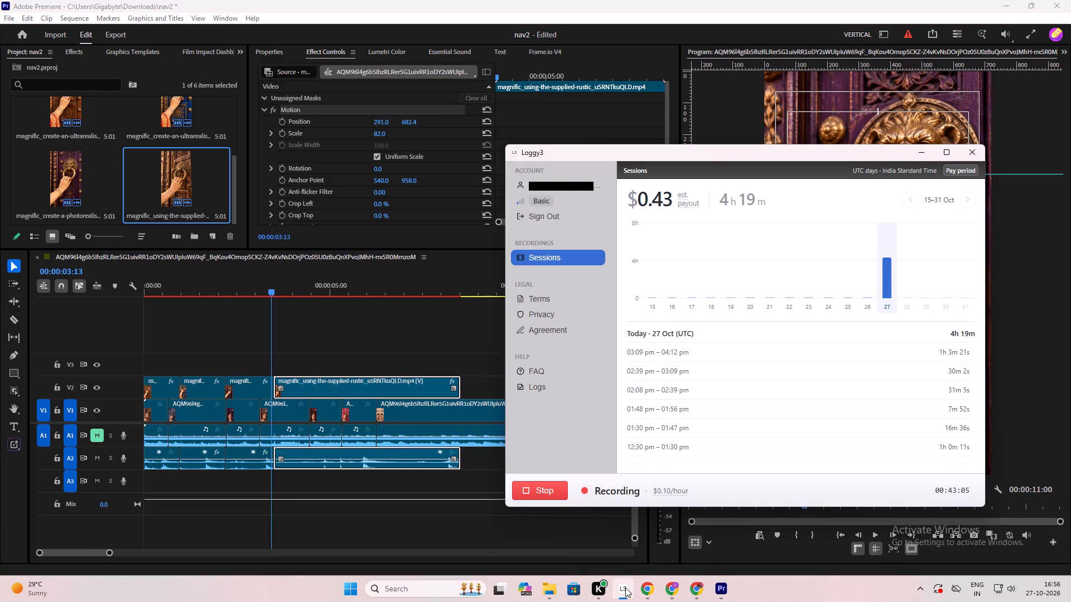
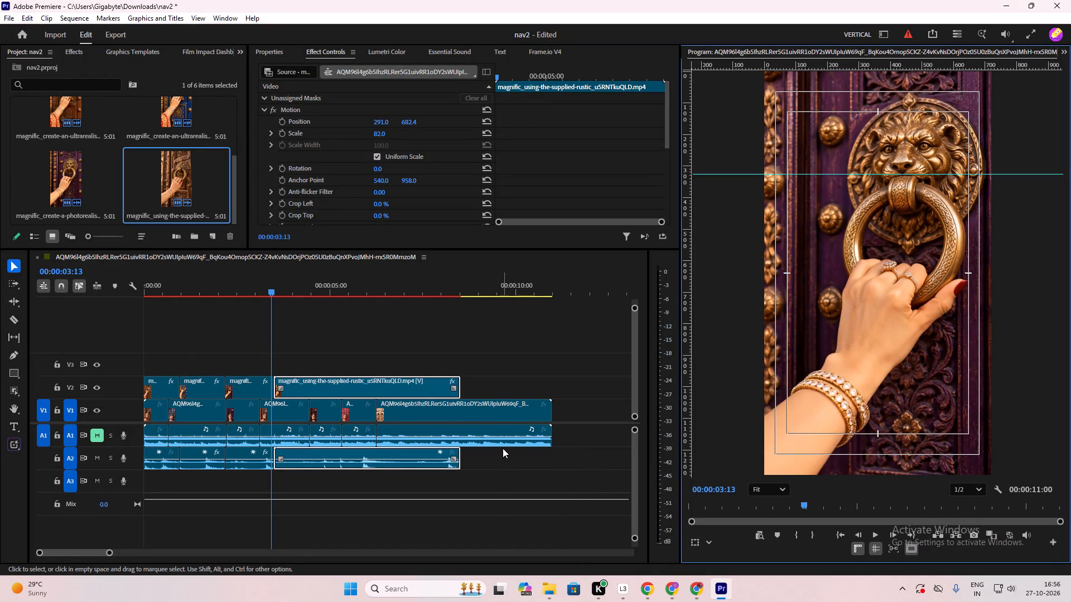
Play through the brown rustic-door clip, trim its start to 00:00:06:16, and move it flush against the lion-door clip on V2/A2.
drag(277, 291, 265, 294)
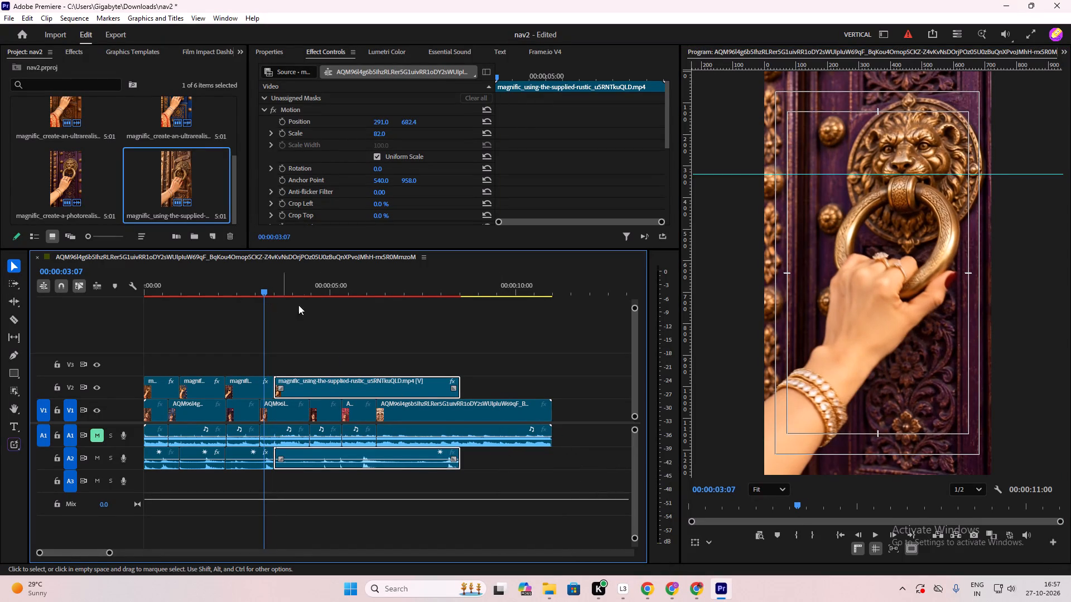
click(312, 309)
key(space)
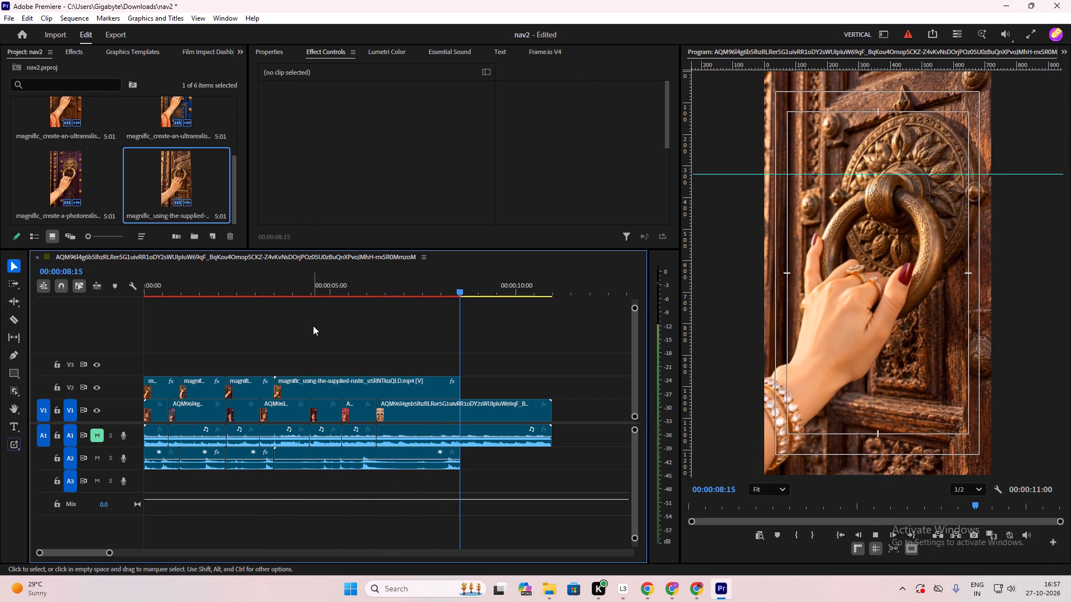
key(space)
drag(458, 290, 365, 329)
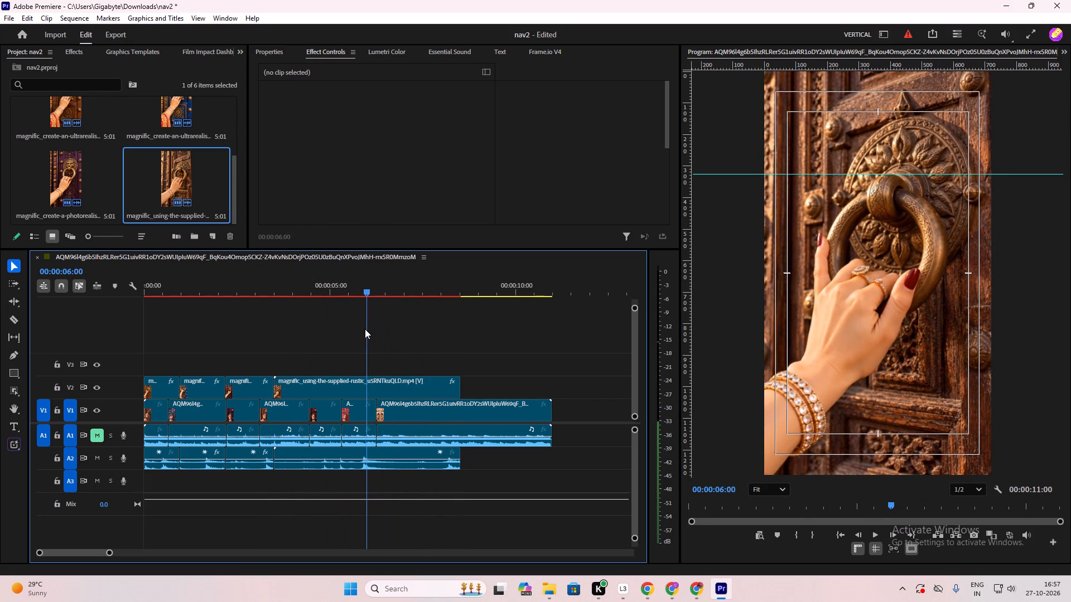
drag(365, 329, 282, 367)
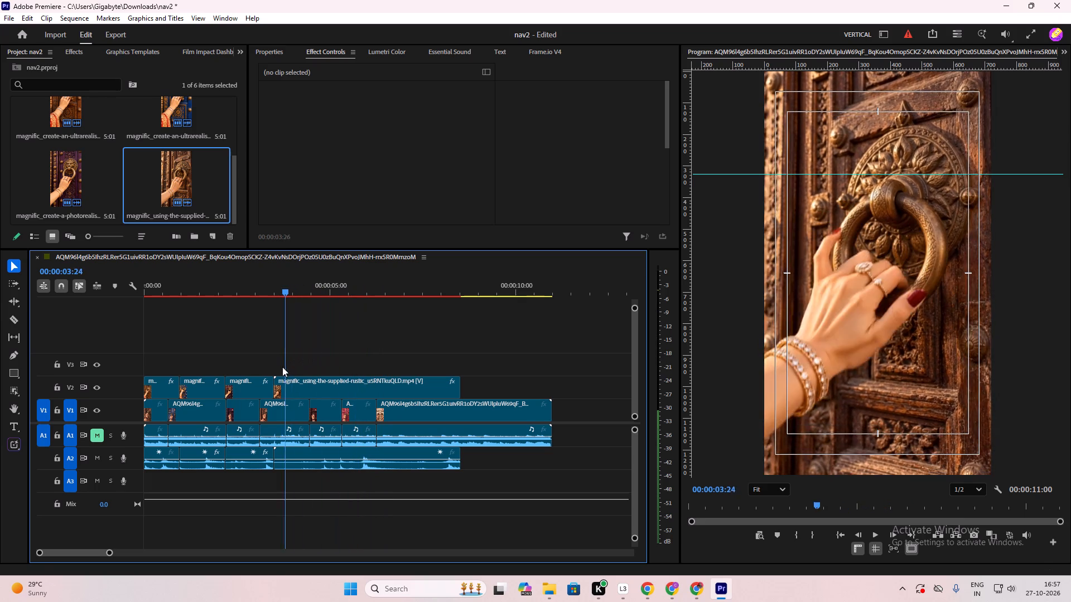
drag(282, 367, 281, 368)
key(space)
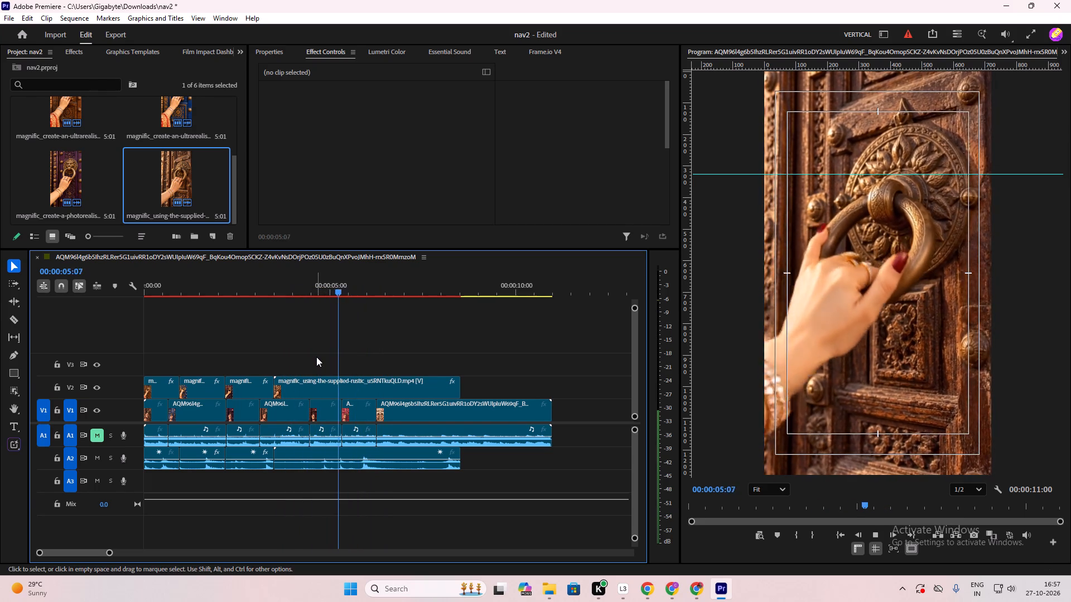
key(space)
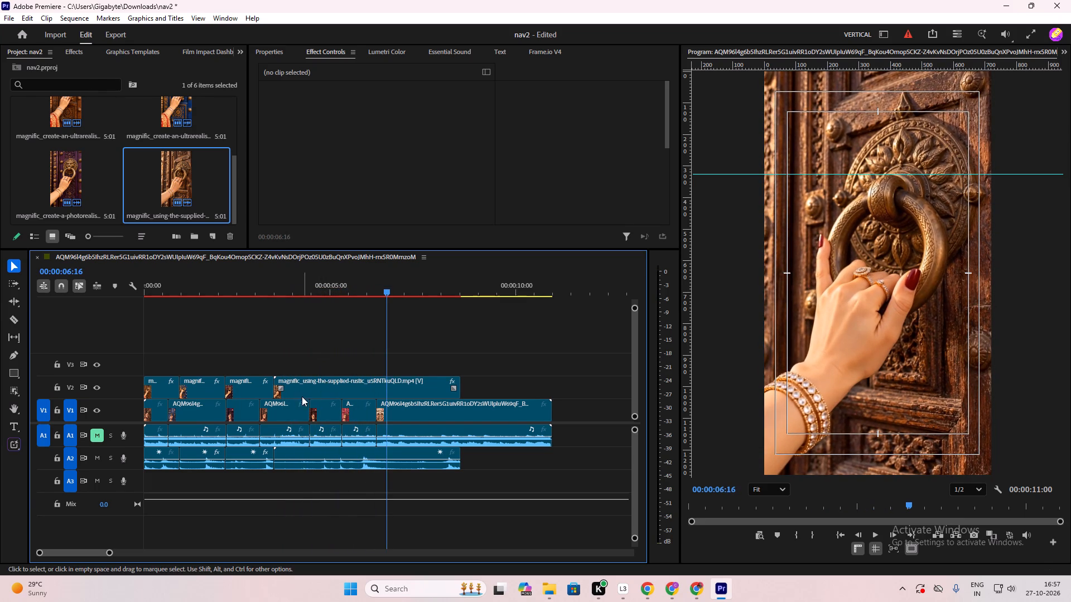
drag(280, 394, 392, 407)
drag(416, 390, 325, 392)
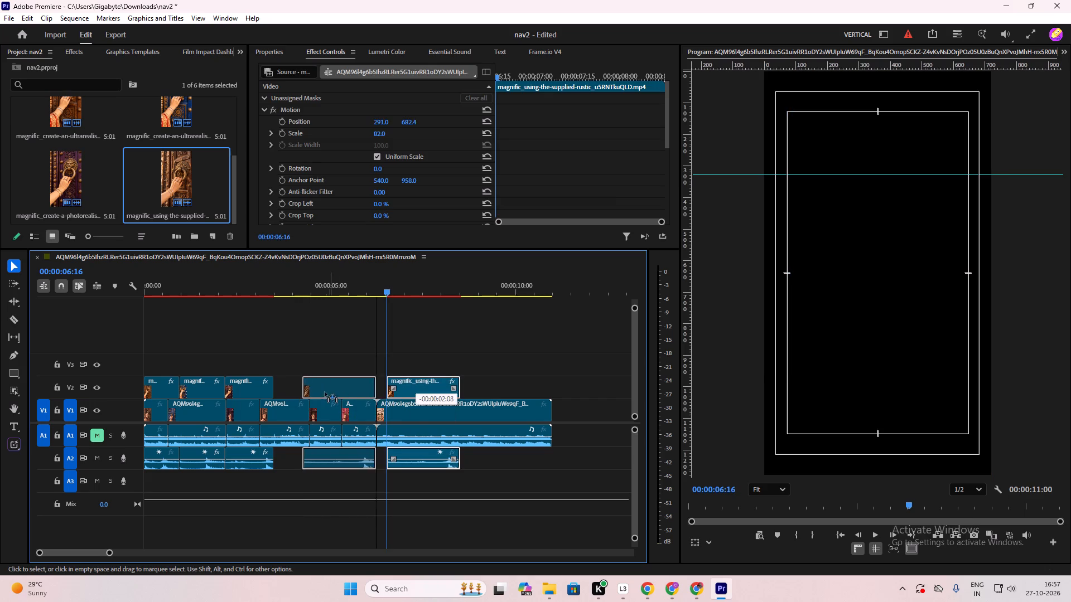
drag(325, 392, 305, 394)
Speed up the trimmed brown rustic-door clip to about 130%.
click(311, 391)
right_click(312, 387)
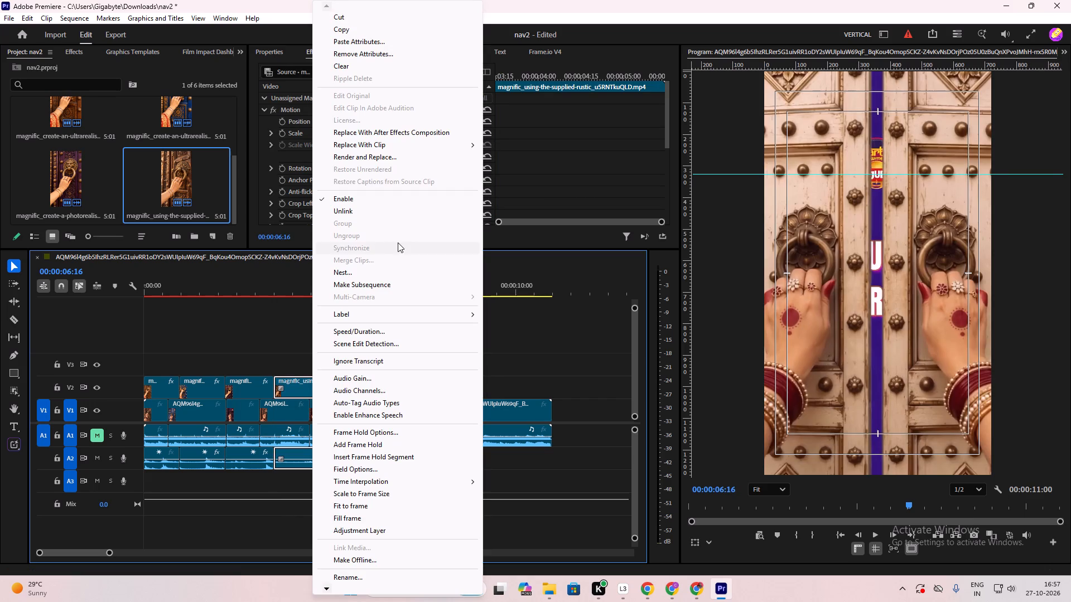
click(380, 335)
drag(552, 278, 546, 273)
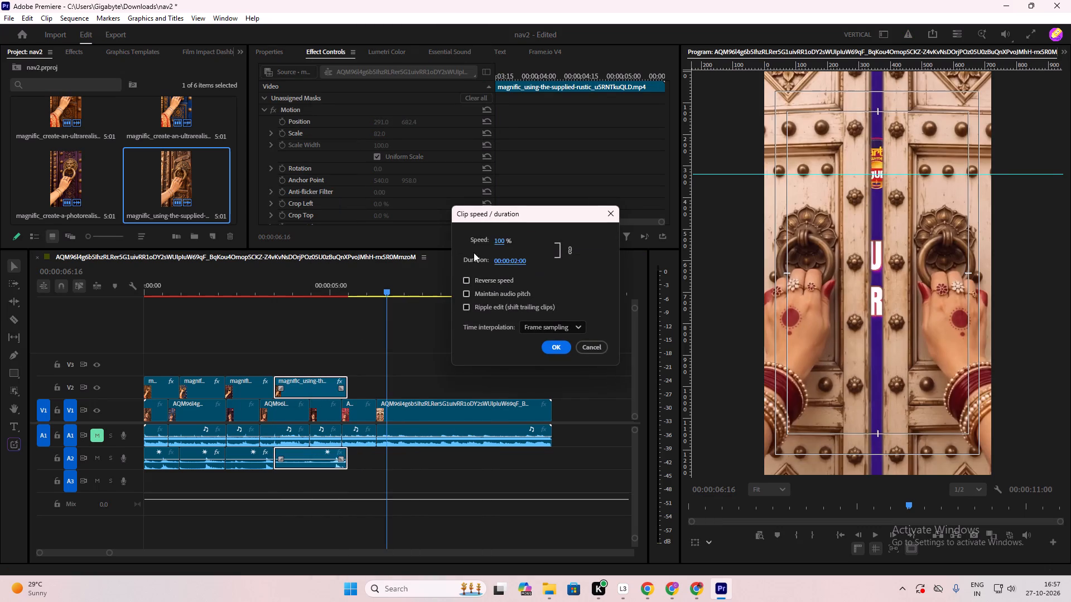
drag(496, 243, 723, 275)
drag(723, 275, 710, 290)
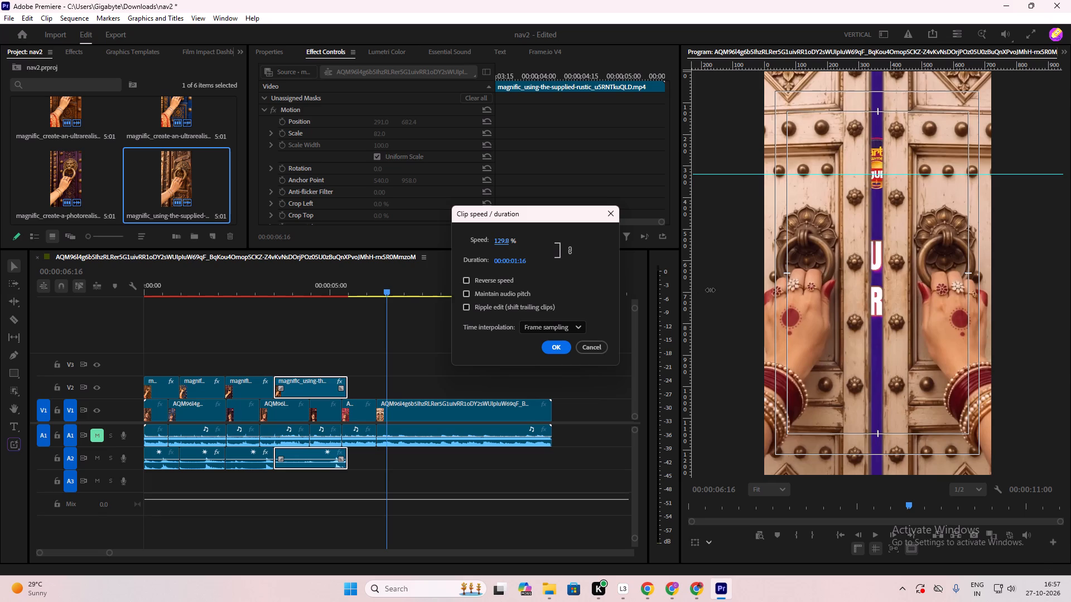
drag(710, 290, 711, 290)
click(557, 353)
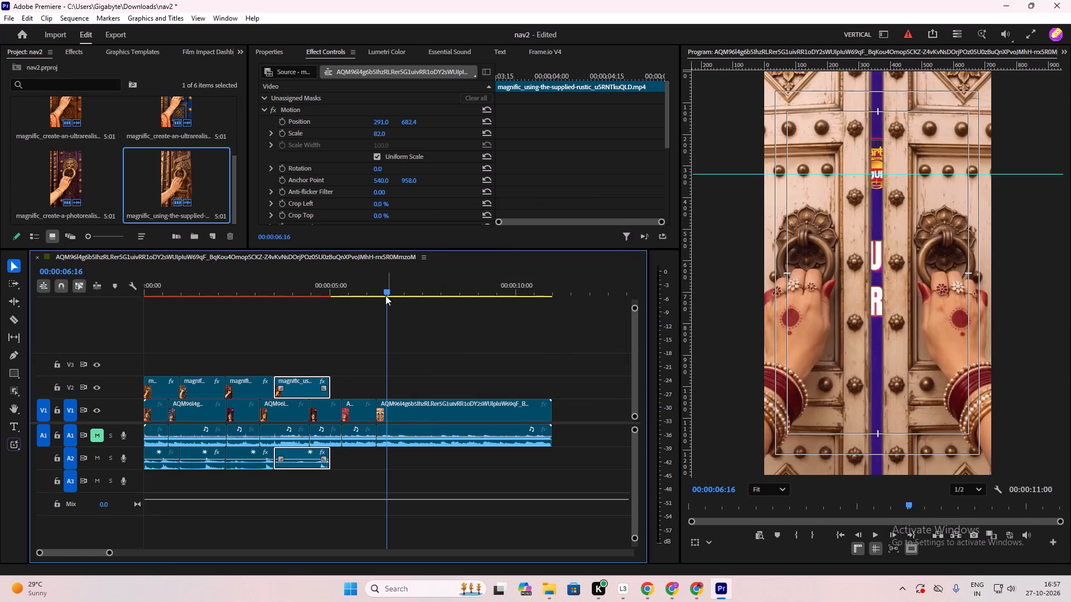
Play back the sped-up rustic-door clip, including a run from the sequence start, to check its knock timing.
drag(387, 288, 246, 349)
click(353, 338)
key(space)
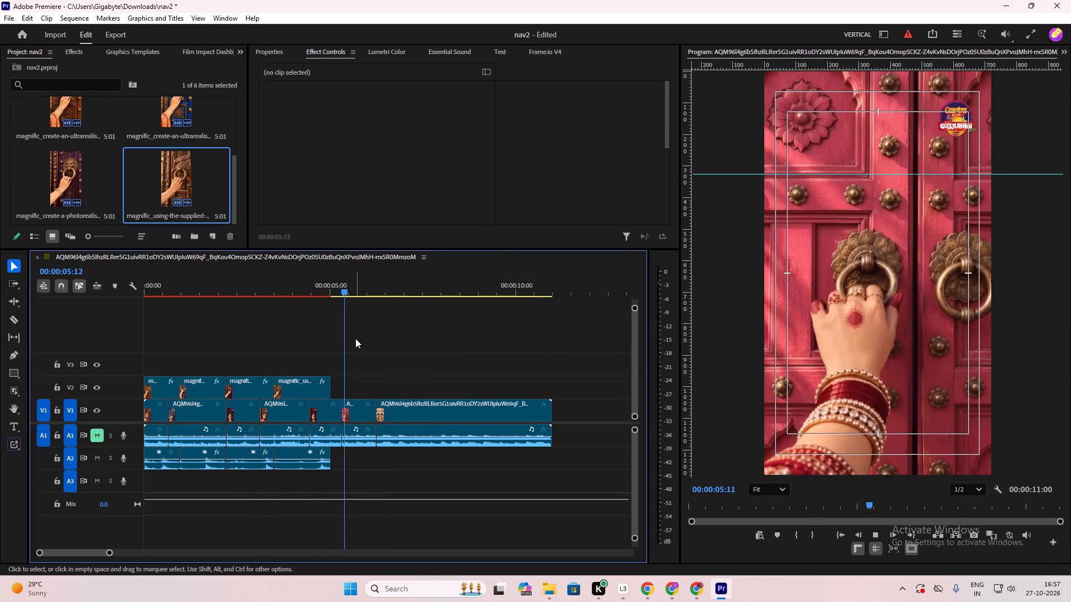
key(space)
drag(358, 287, 2, 349)
key(space)
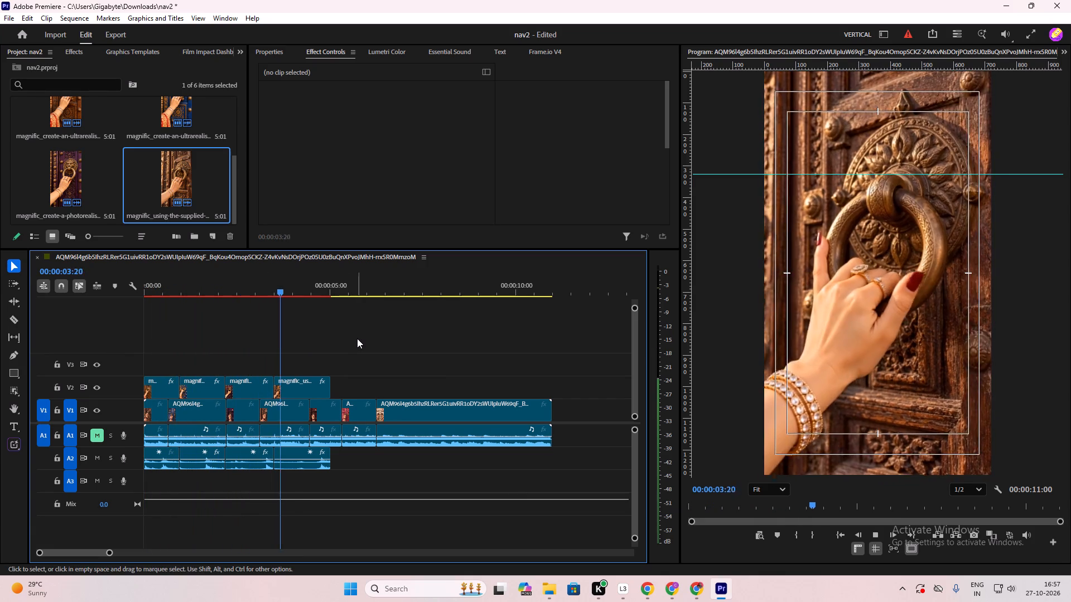
key(space)
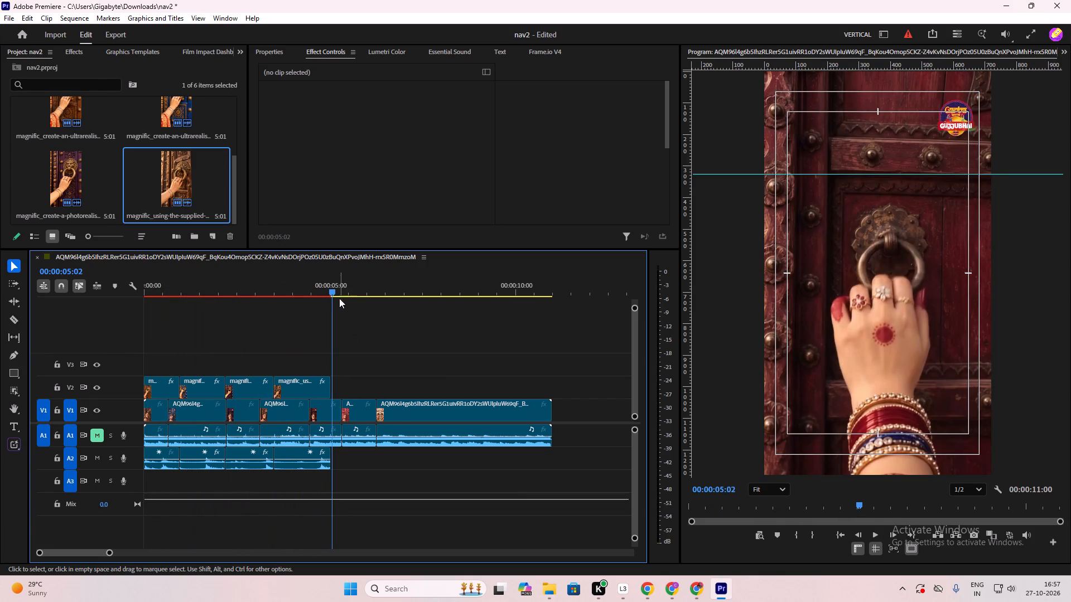
At 00:00:04:24, shift the brown rustic-door clip down in the frame to position 291, 700.1.
drag(332, 289, 323, 302)
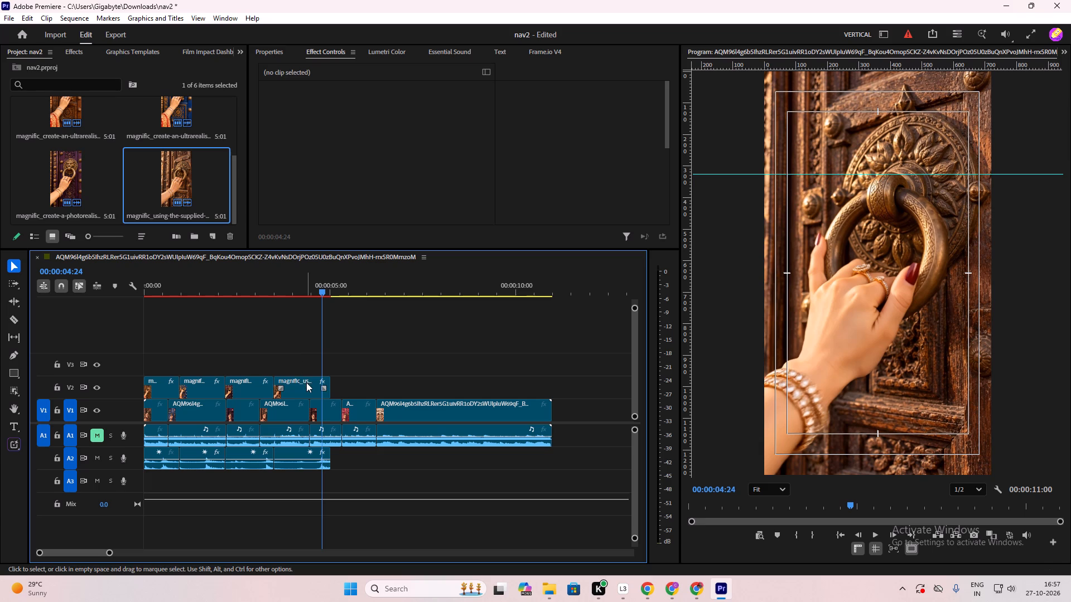
click(306, 382)
click(691, 543)
drag(889, 343, 889, 348)
click(545, 348)
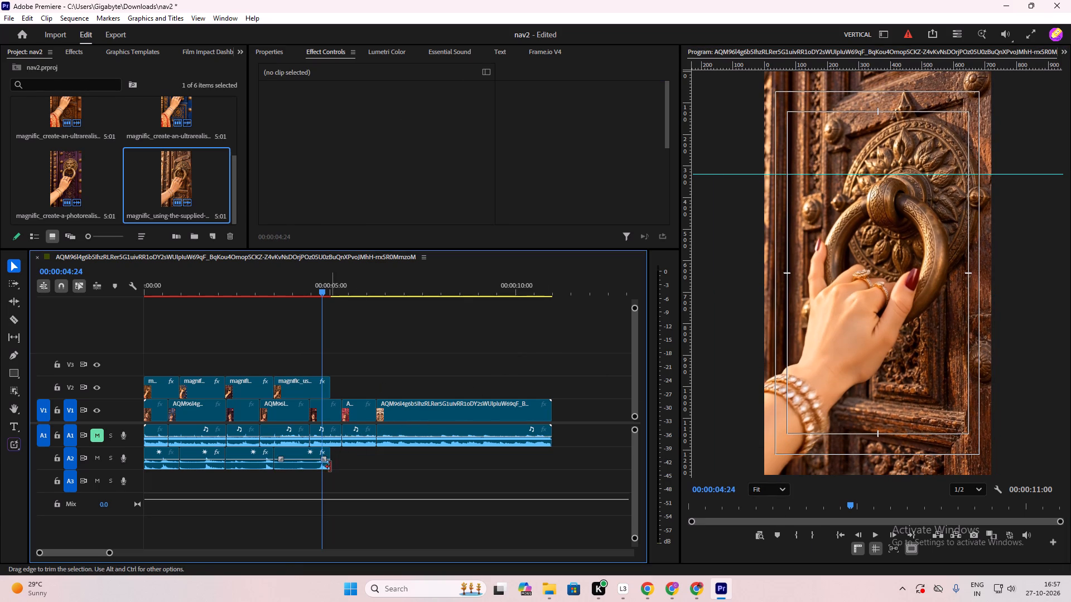
click(297, 395)
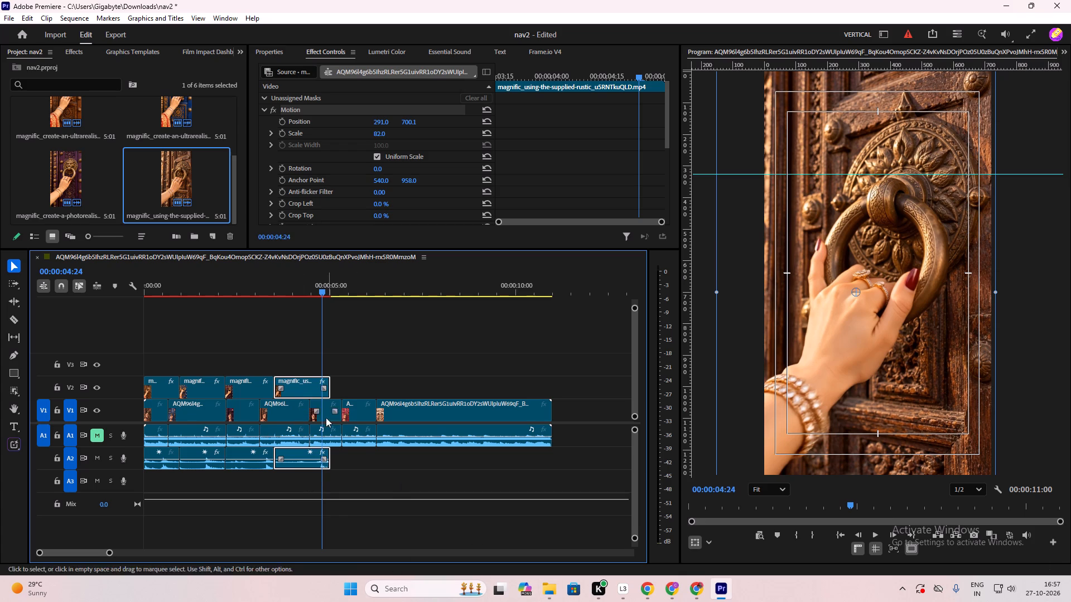
Bring the pink-door video magnific_animate-the-provided-dust from Downloads into the Premiere sequence.
click(545, 586)
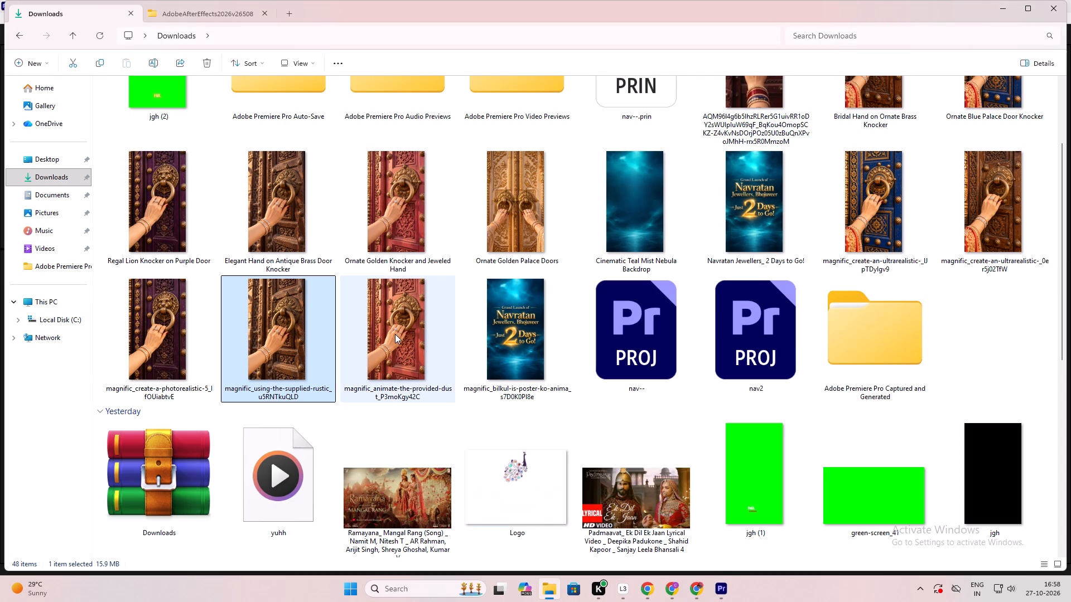
click(395, 334)
click(399, 315)
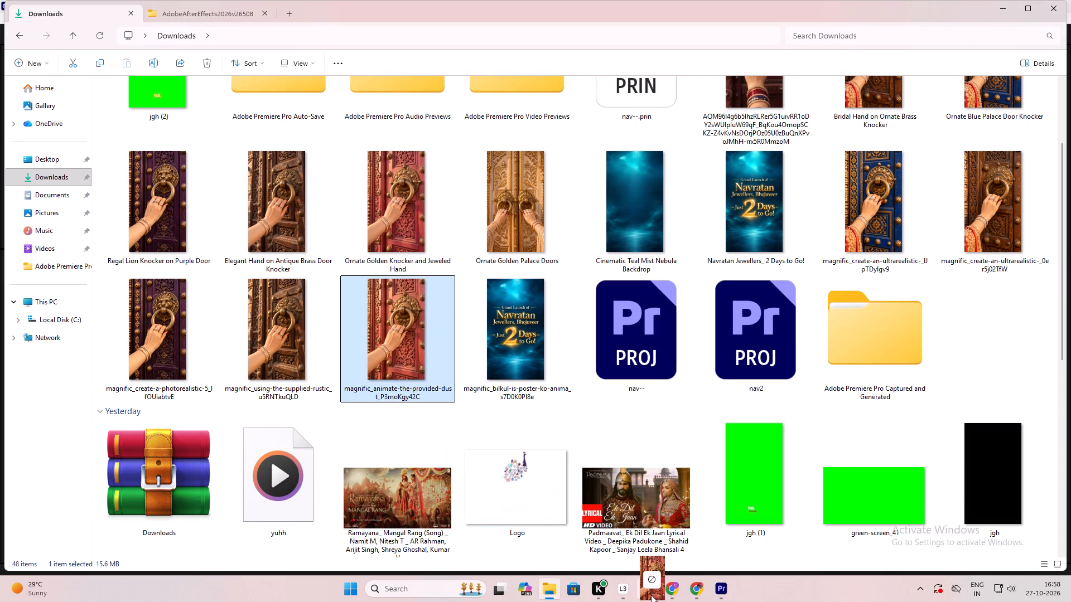
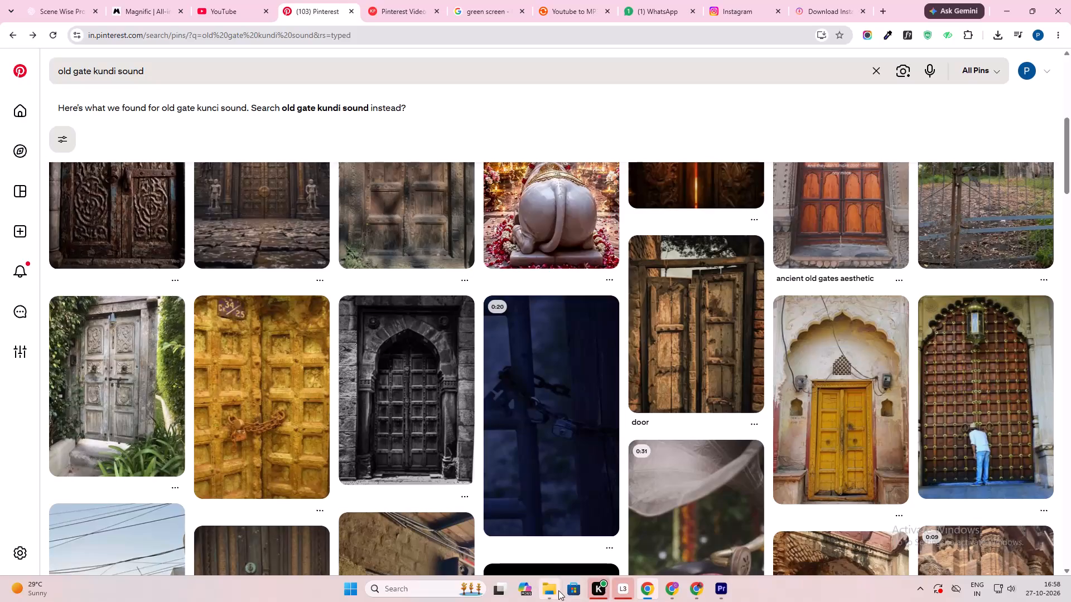
Preview the pink-door video magnific_animate-the-provided-dust in Downloads and place it on V2 directly after the brown rustic-door clip.
click(558, 590)
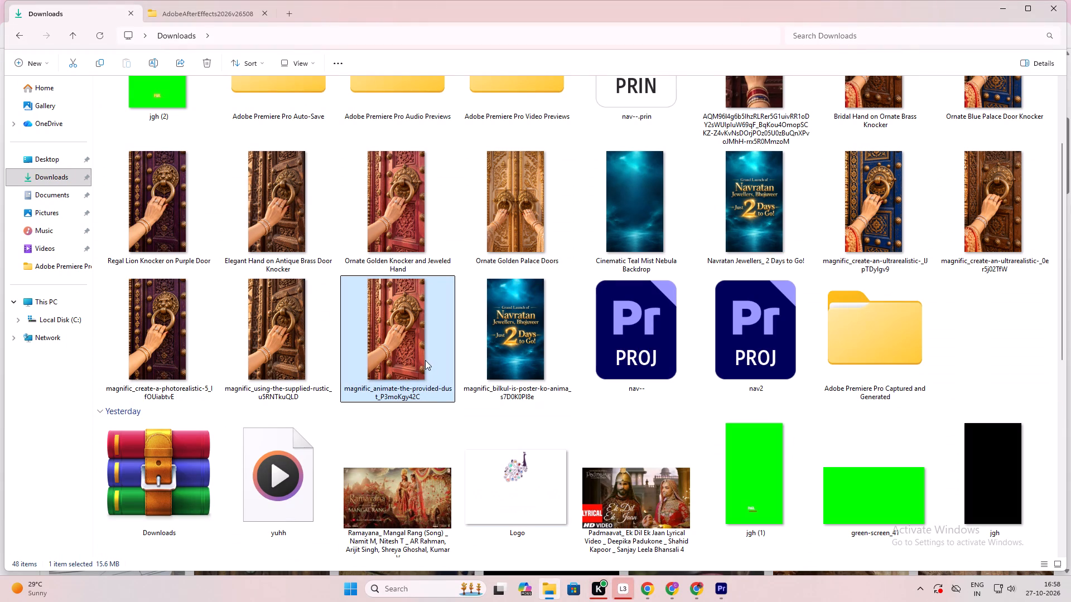
double_click(422, 355)
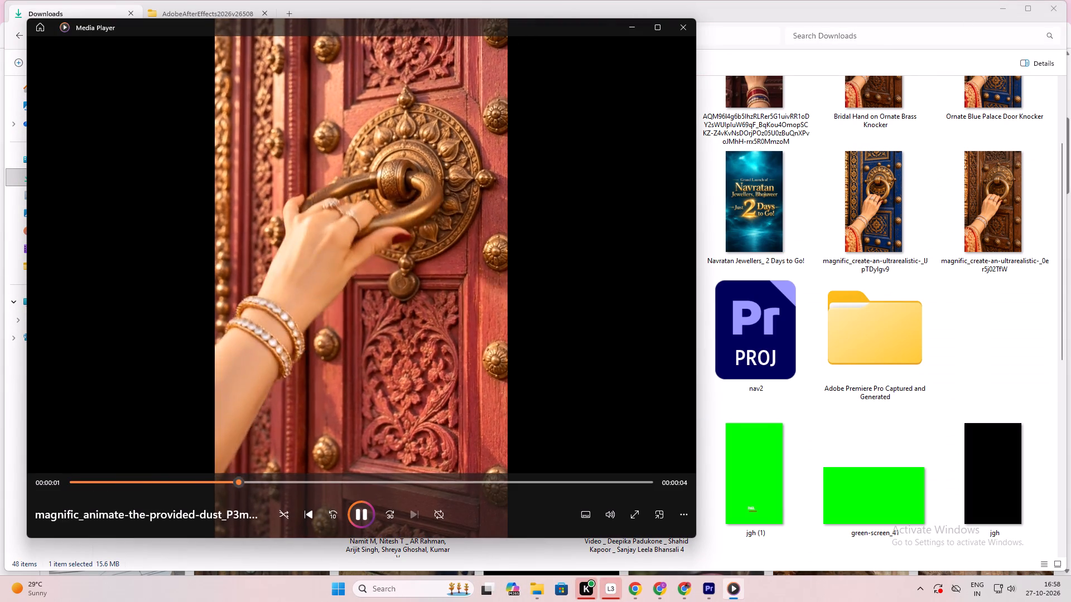
click(681, 30)
double_click(511, 232)
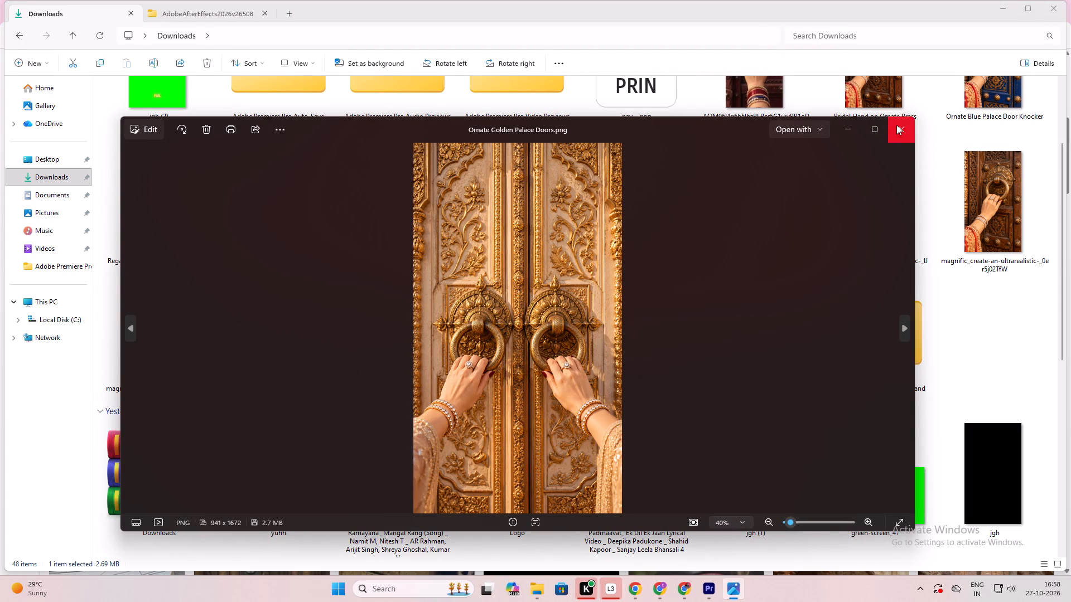
click(896, 125)
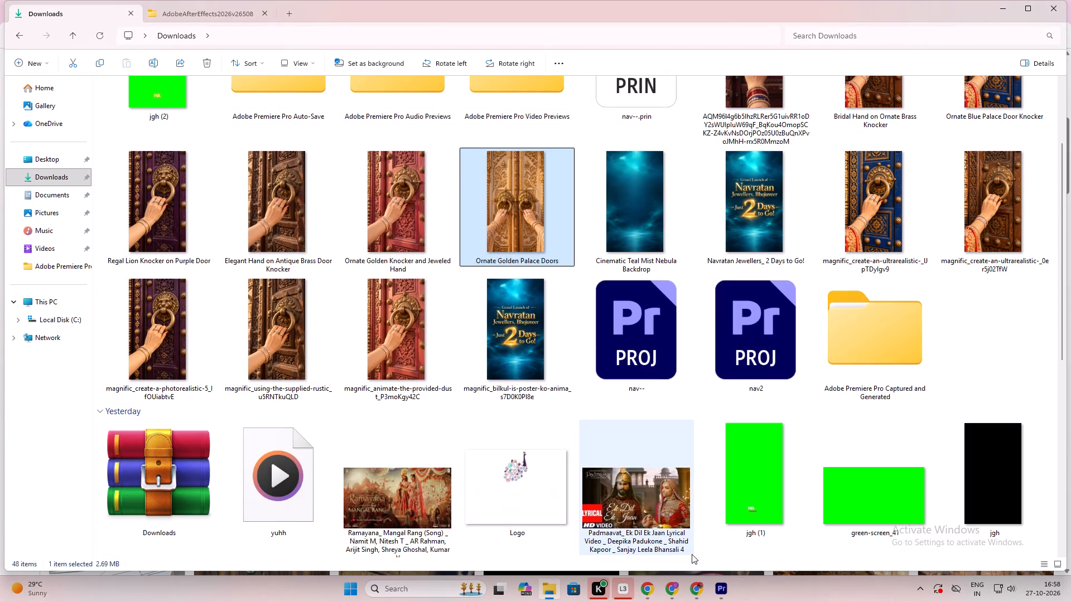
drag(388, 338, 383, 390)
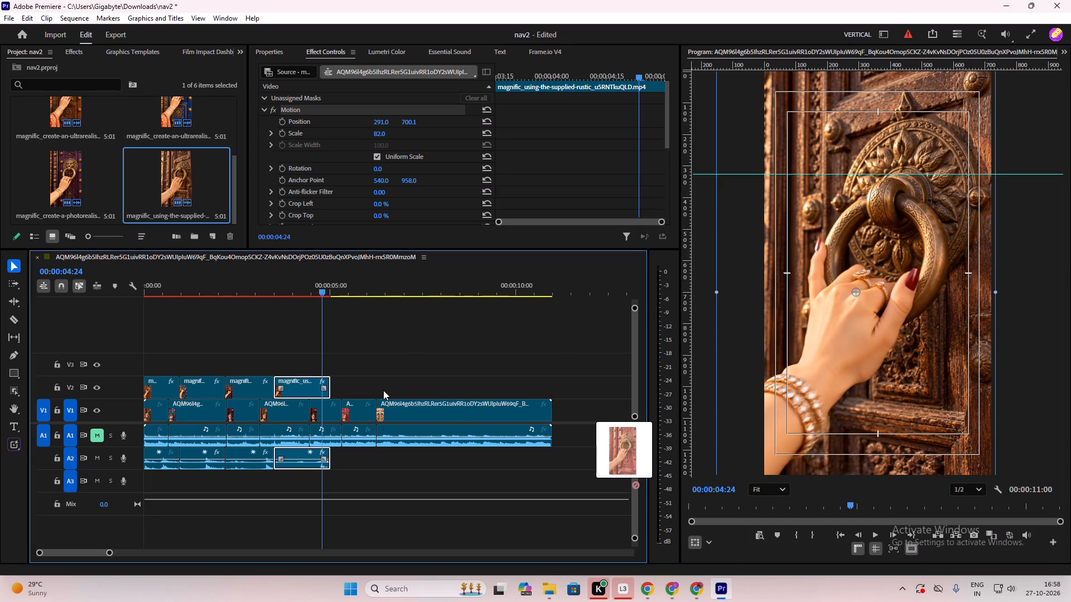
drag(383, 390, 327, 383)
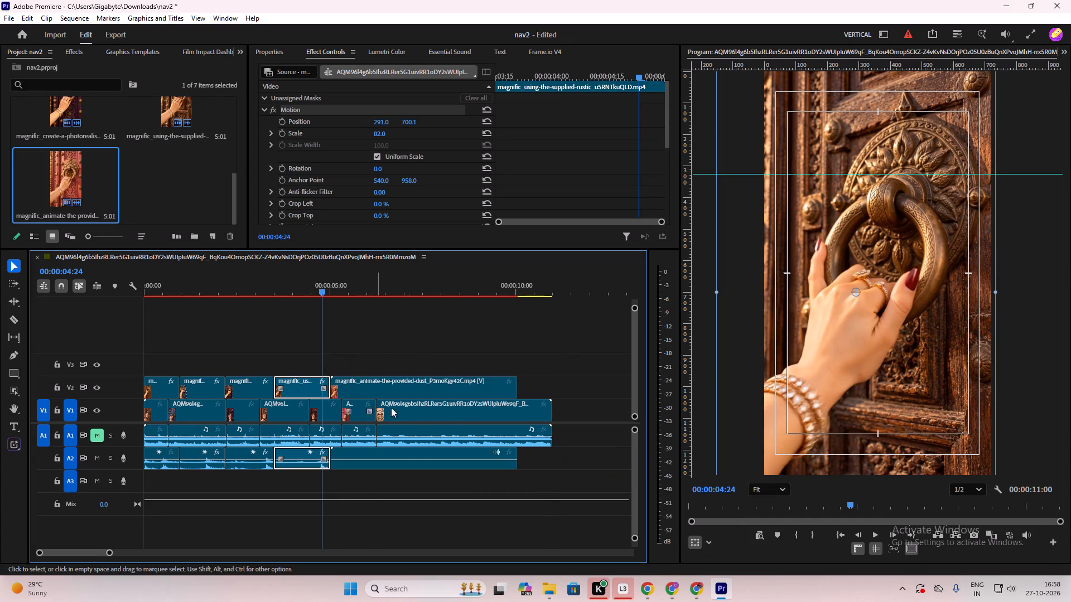
Render the sequence previews and play back the newly placed pink-door clip from about 00:00:05:09.
click(397, 386)
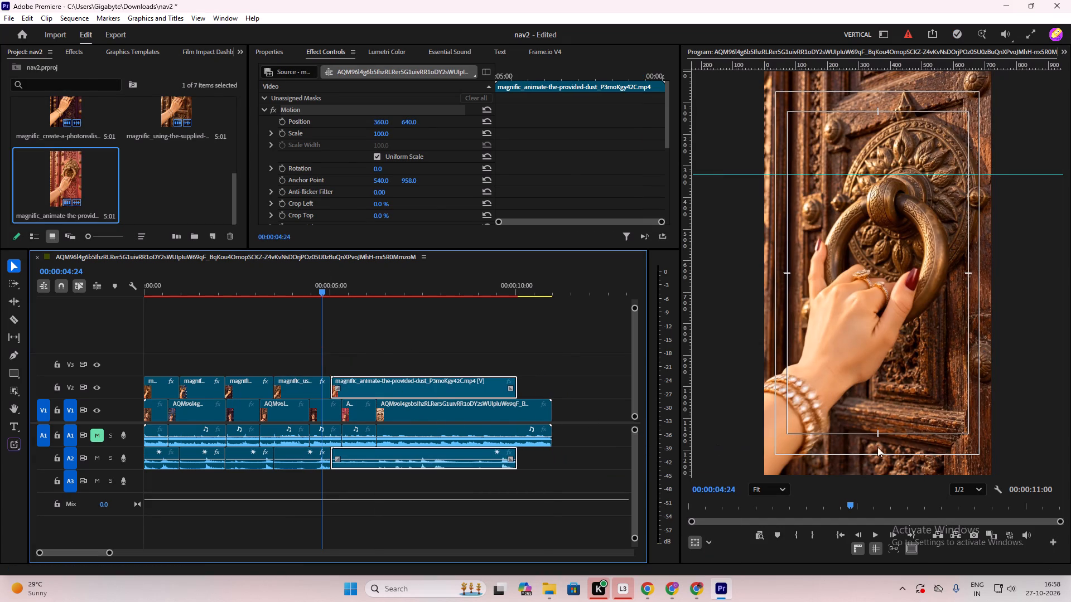
drag(321, 289, 335, 302)
click(403, 319)
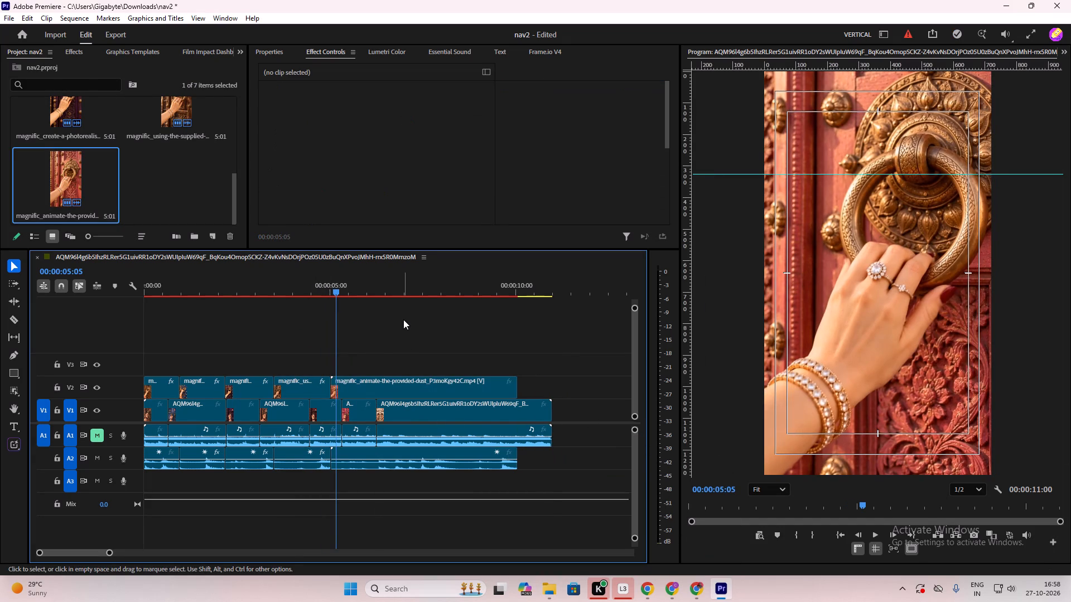
key(Return)
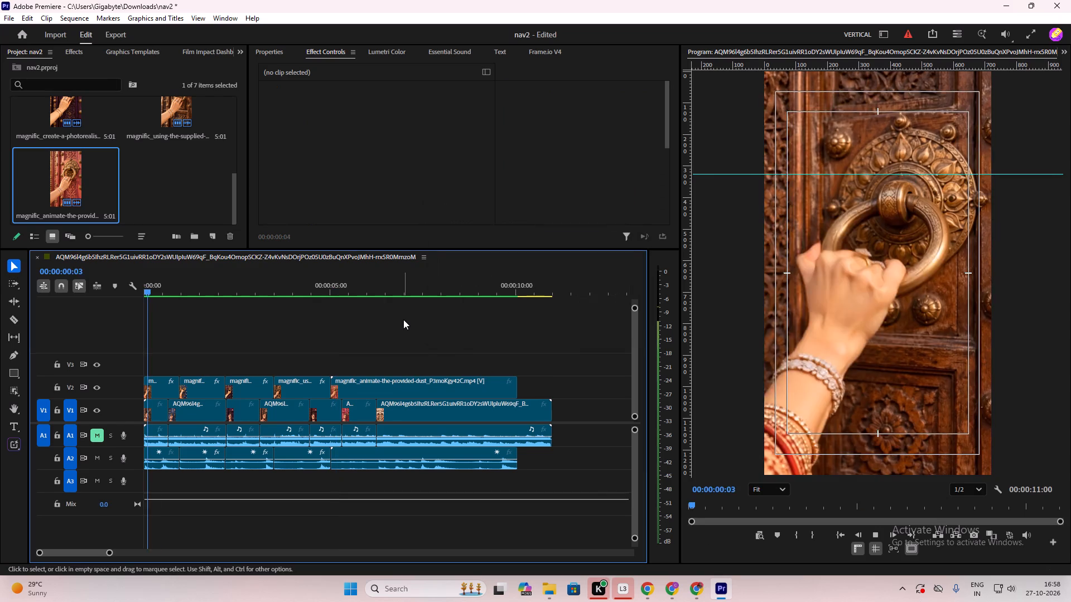
key(space)
drag(179, 284, 344, 336)
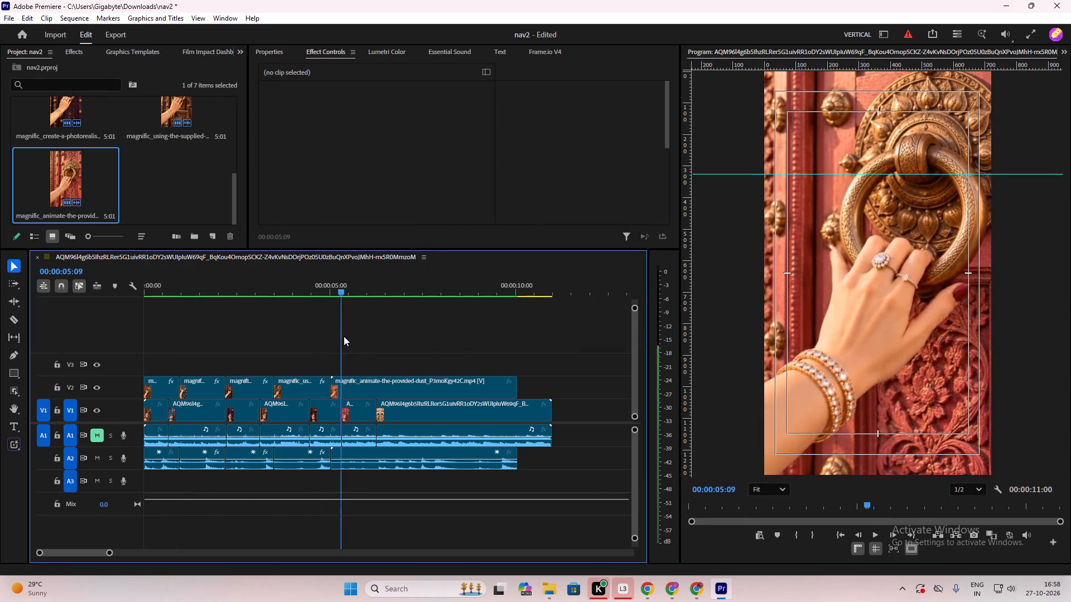
drag(344, 336, 343, 352)
key(space)
key(space)
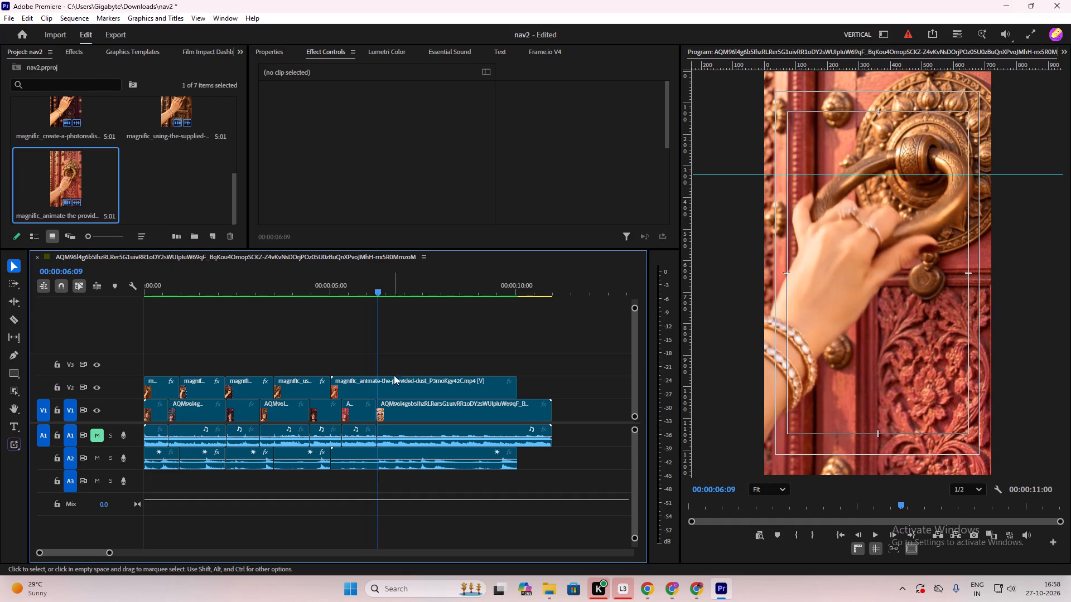
Set the pink-door clip's scale to 82.
click(414, 391)
click(383, 138)
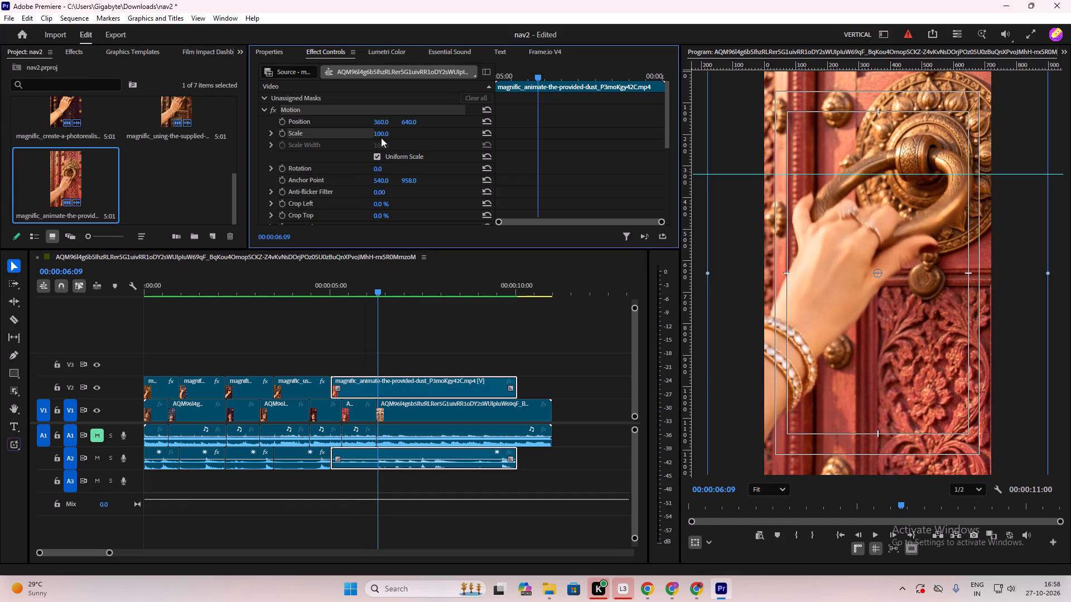
click(384, 135)
click(389, 132)
drag(401, 135, 380, 138)
drag(380, 138, 359, 142)
click(398, 133)
drag(398, 133, 309, 136)
key(BackSpace)
key(8)
key(2)
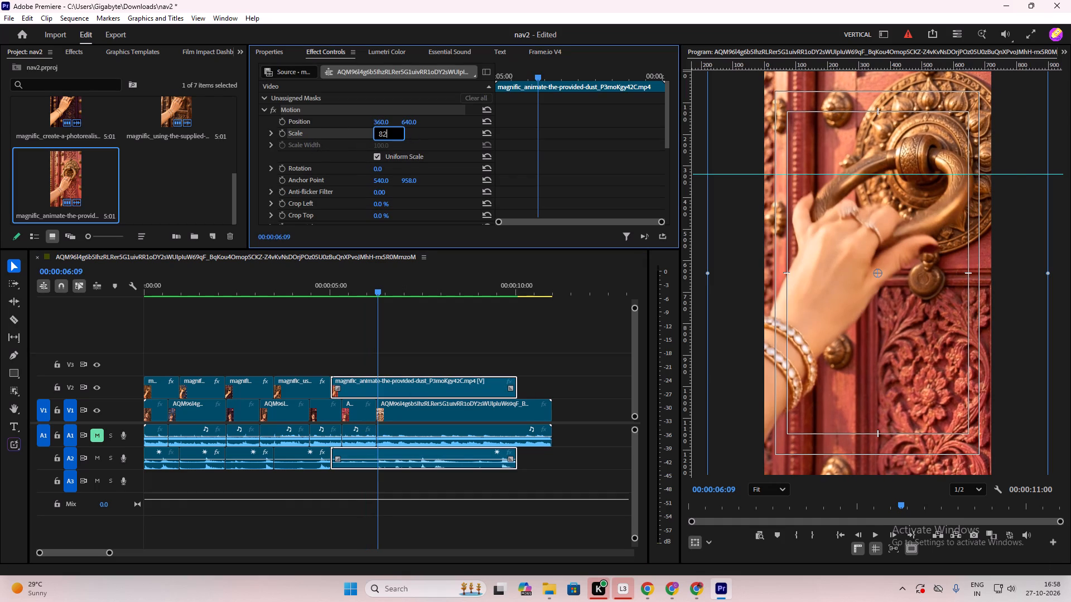
key(Return)
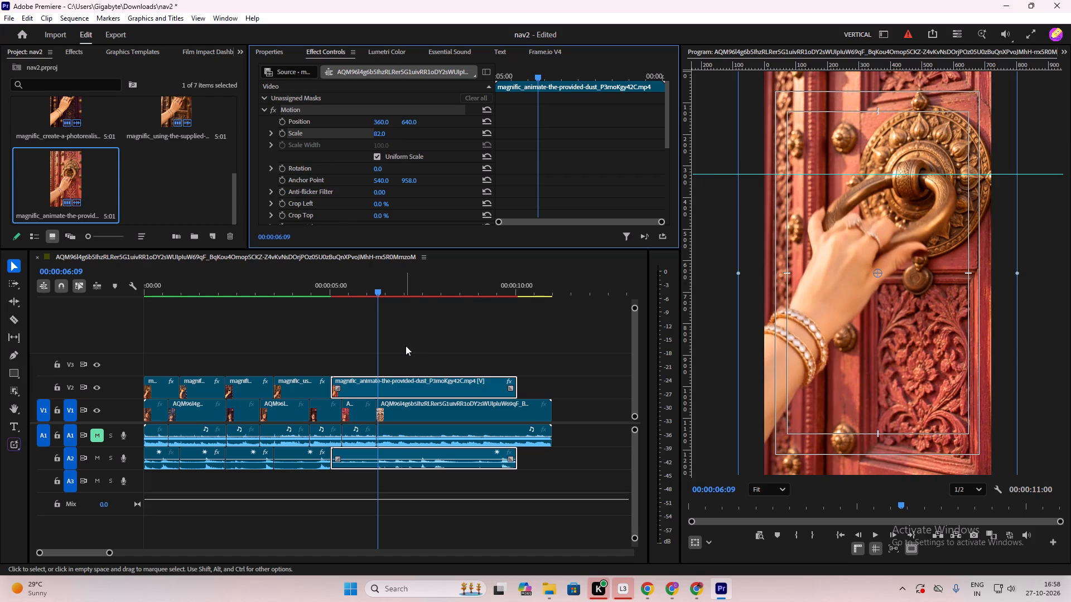
Shift the pink-door clip down and slightly left in the frame to position 337, 707.2, using the horizontal guide for alignment.
drag(937, 231, 937, 246)
click(937, 249)
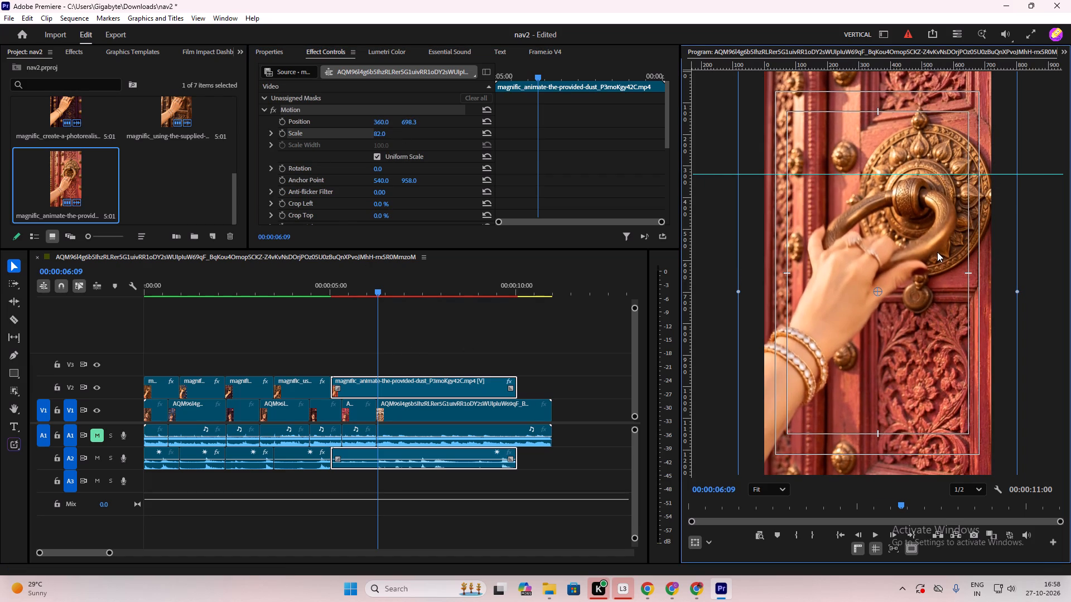
drag(926, 279, 919, 282)
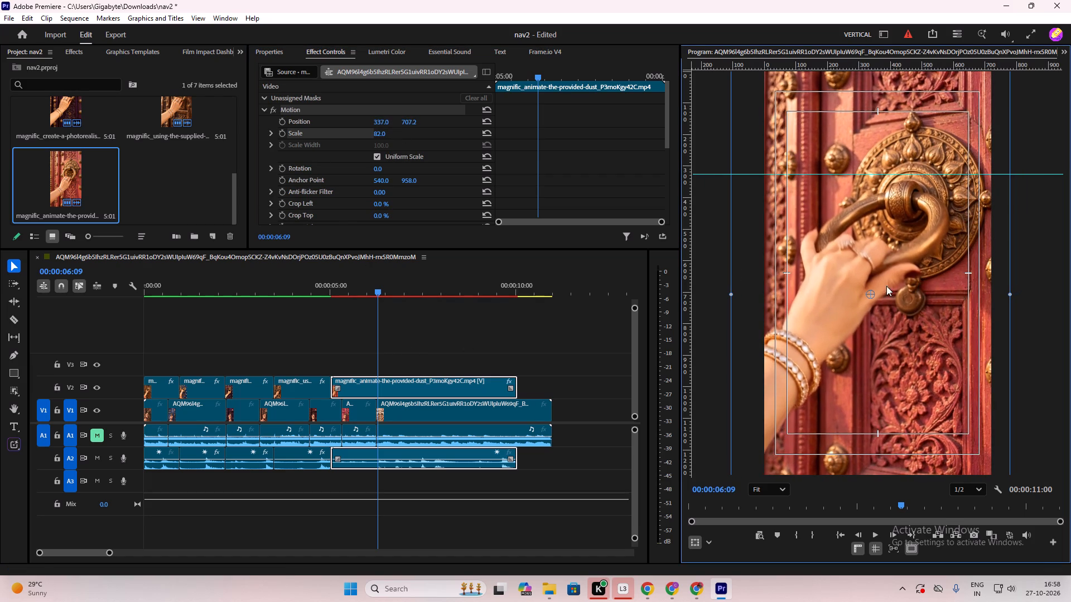
Play back the scaled and repositioned pink-door clip through to its end to check its framing and knock timing.
key(space)
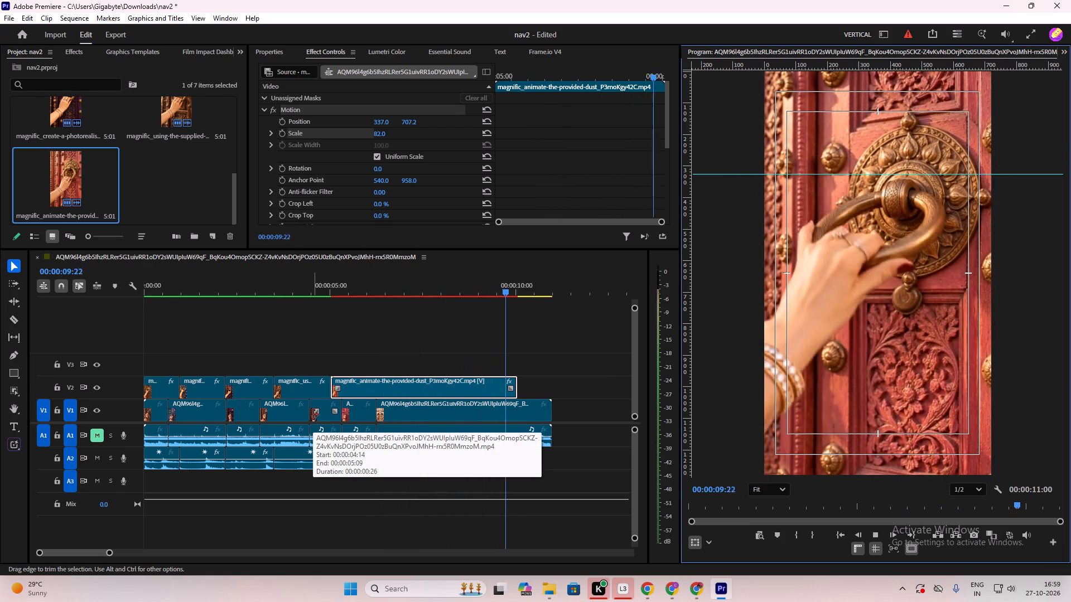
key(space)
drag(536, 284, 306, 335)
click(401, 326)
key(space)
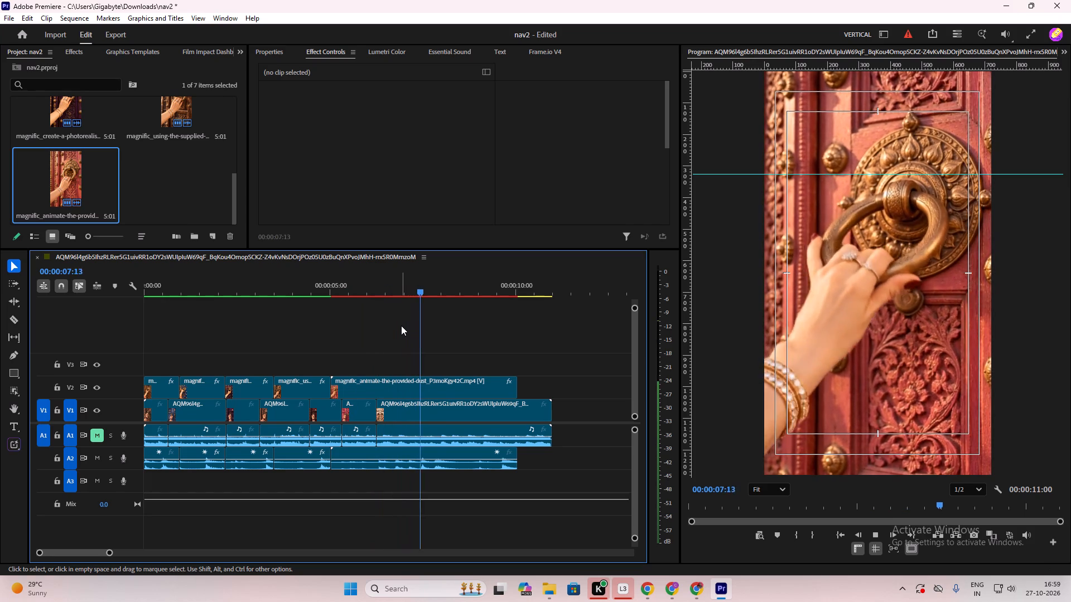
key(space)
key(space)
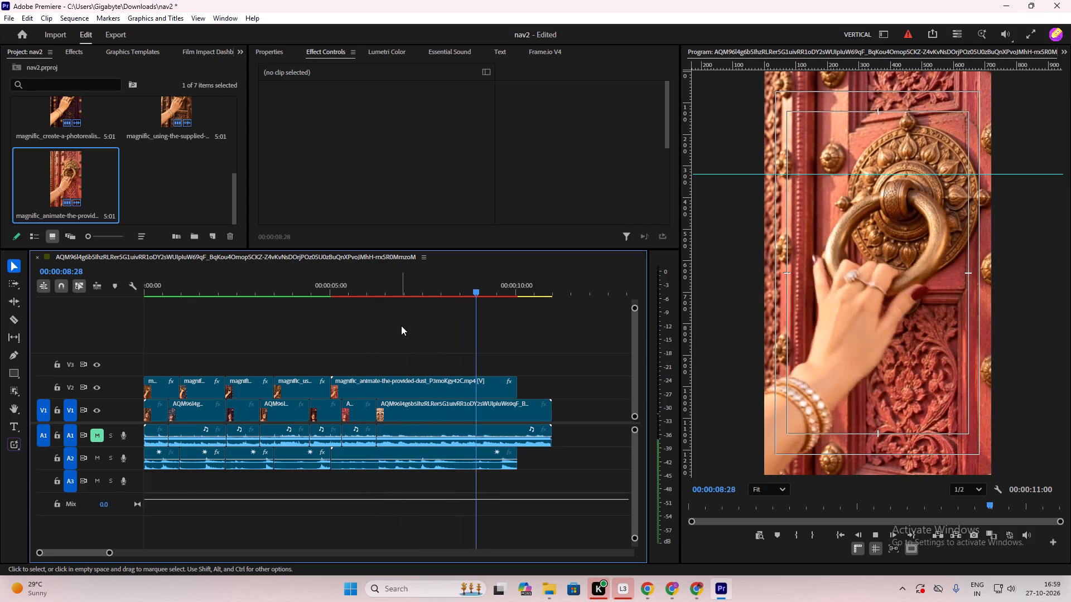
key(space)
key(space)
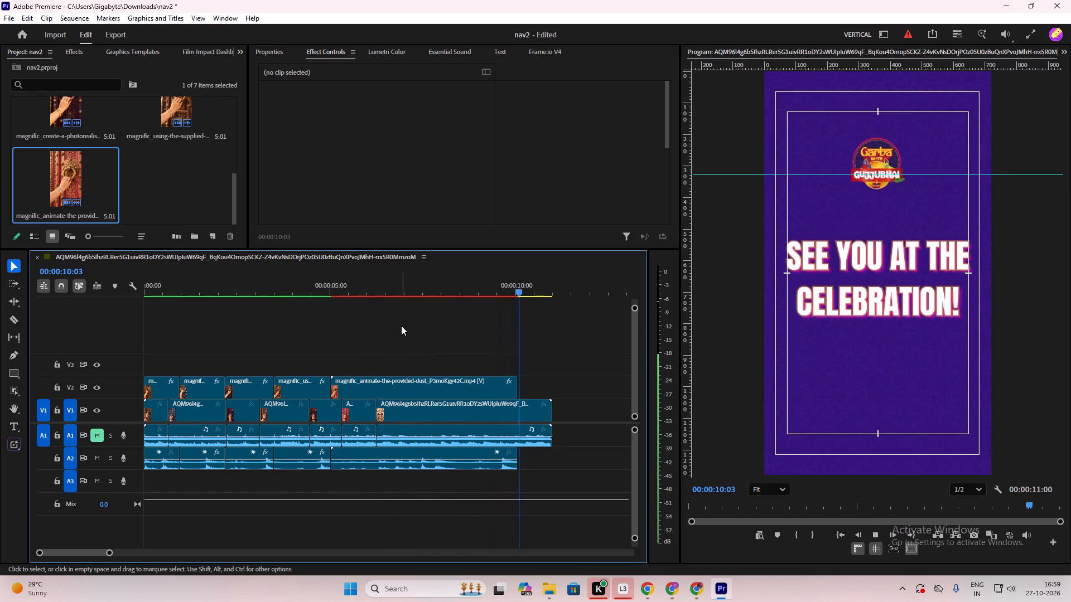
key(space)
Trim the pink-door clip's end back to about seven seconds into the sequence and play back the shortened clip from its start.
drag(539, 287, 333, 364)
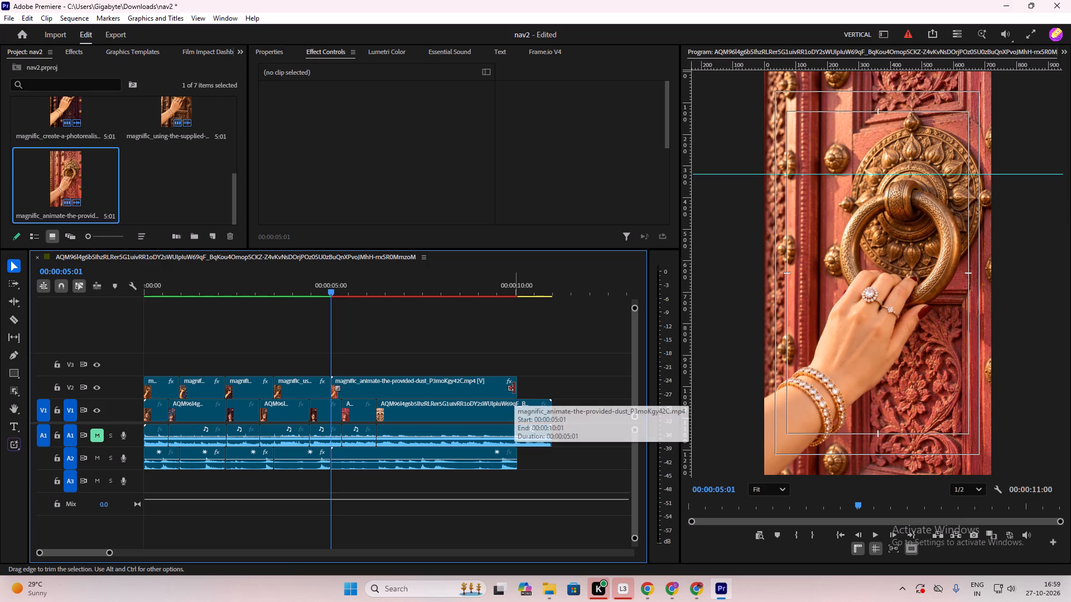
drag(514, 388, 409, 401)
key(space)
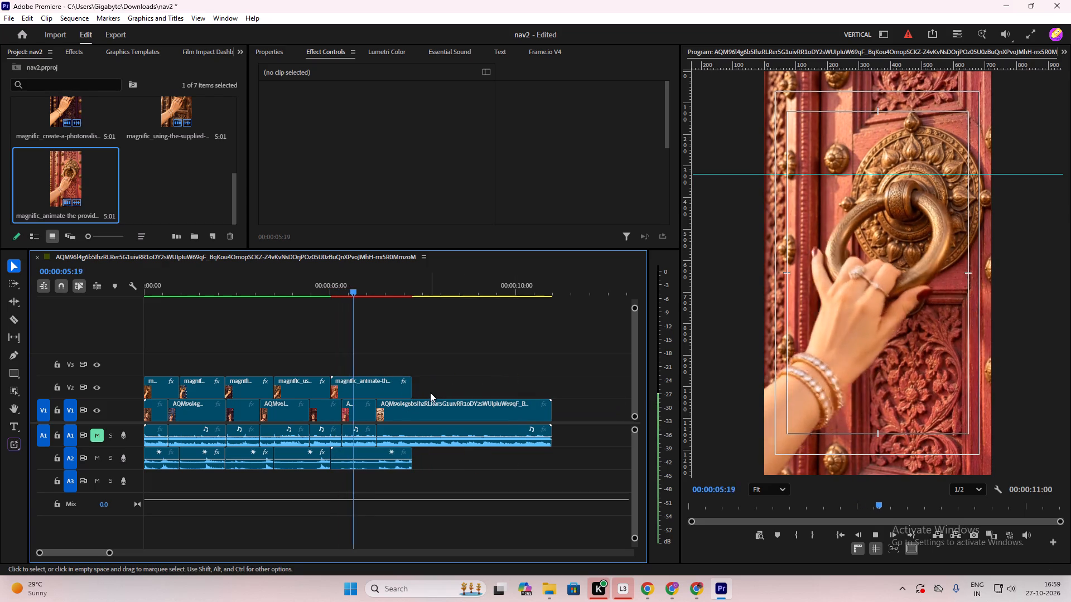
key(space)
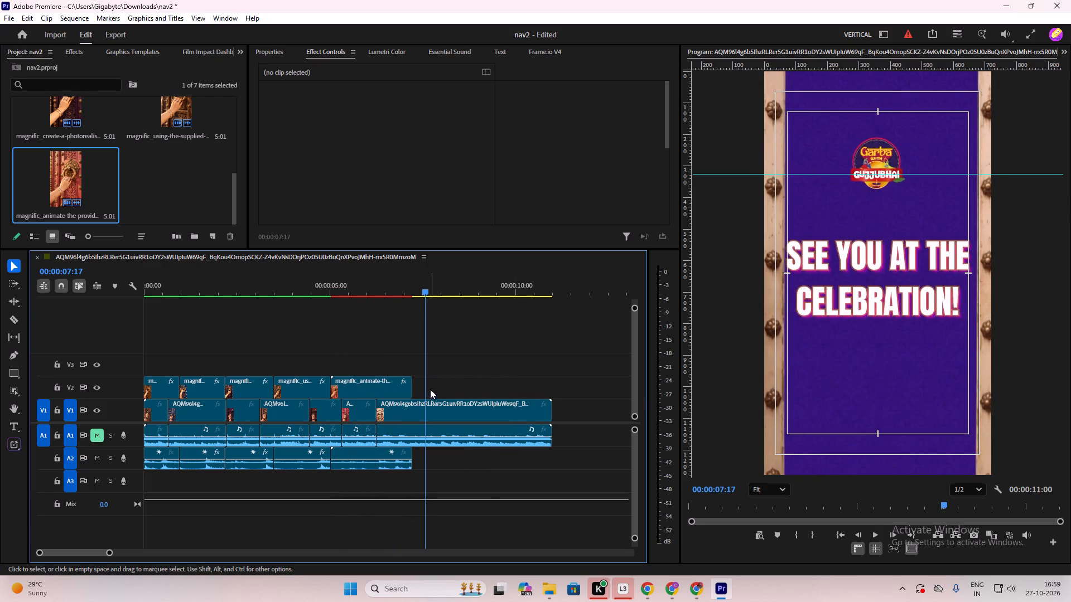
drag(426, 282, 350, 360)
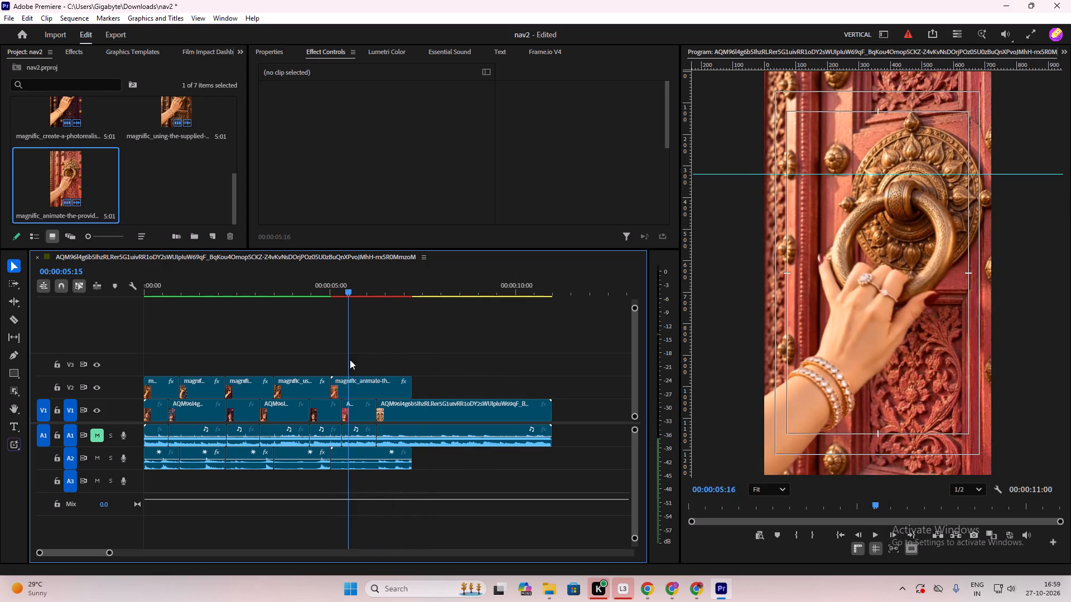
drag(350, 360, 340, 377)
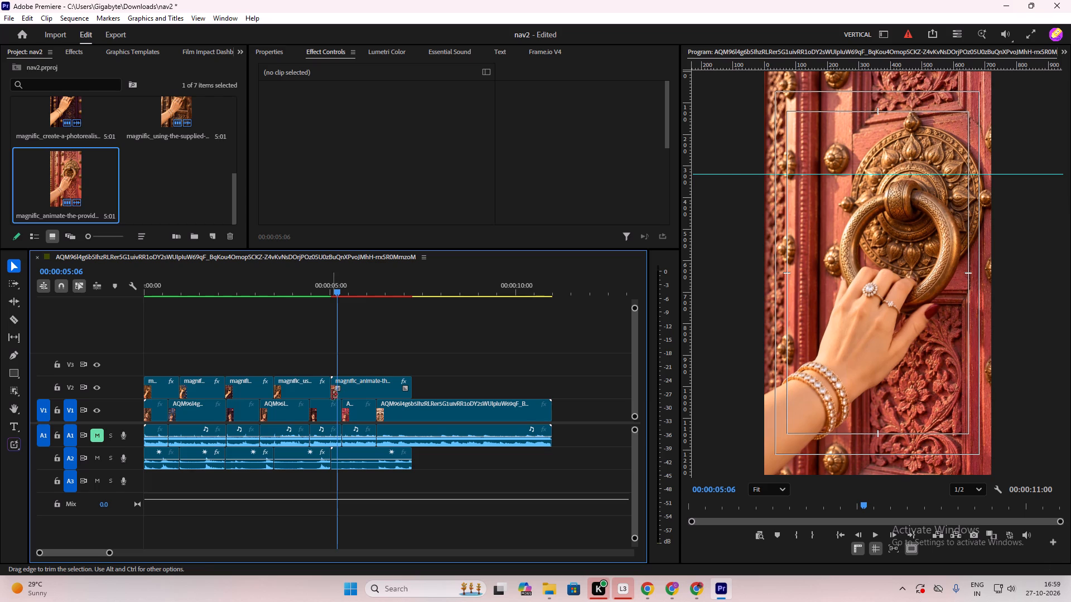
Trim off the opening of the pink-door clip and slide it back against the end of the brown rustic-door clip.
click(349, 390)
drag(332, 393, 348, 392)
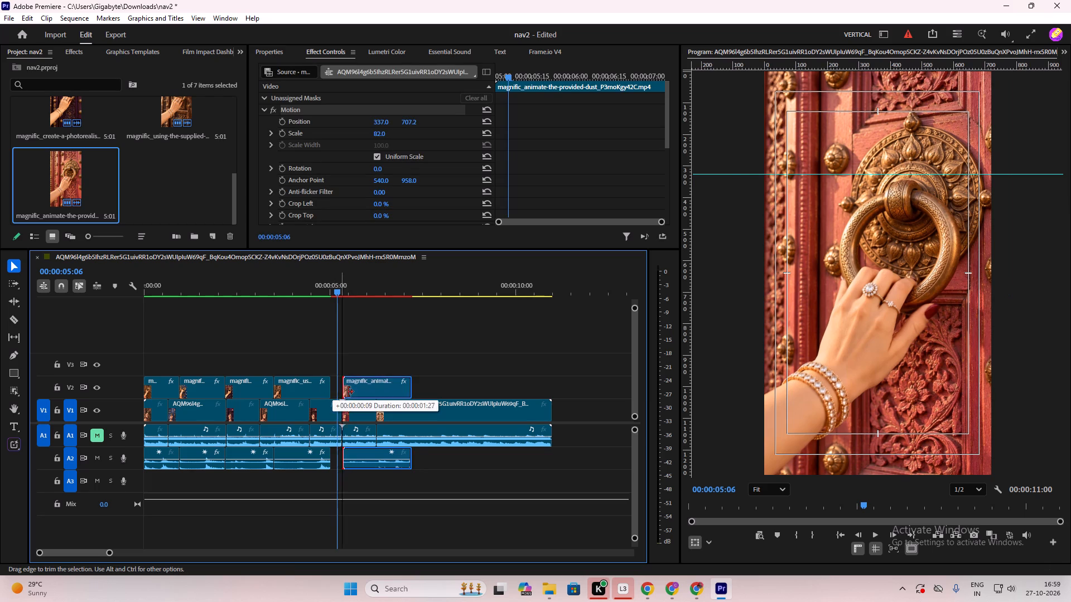
drag(348, 392, 355, 393)
drag(373, 390, 349, 391)
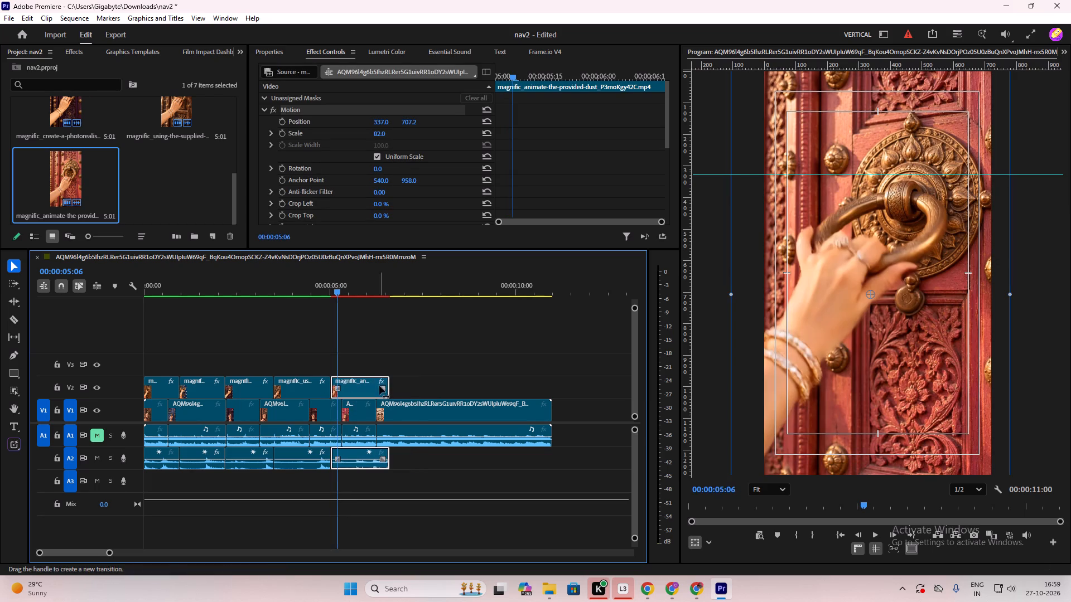
Extend the pink-door clip's end so the clip lasts 00:00:04:03.
drag(390, 391, 484, 390)
Speed up the pink-door clip to 151.6%, linking speed and duration so it shortens to 00:00:02:21.
click(421, 387)
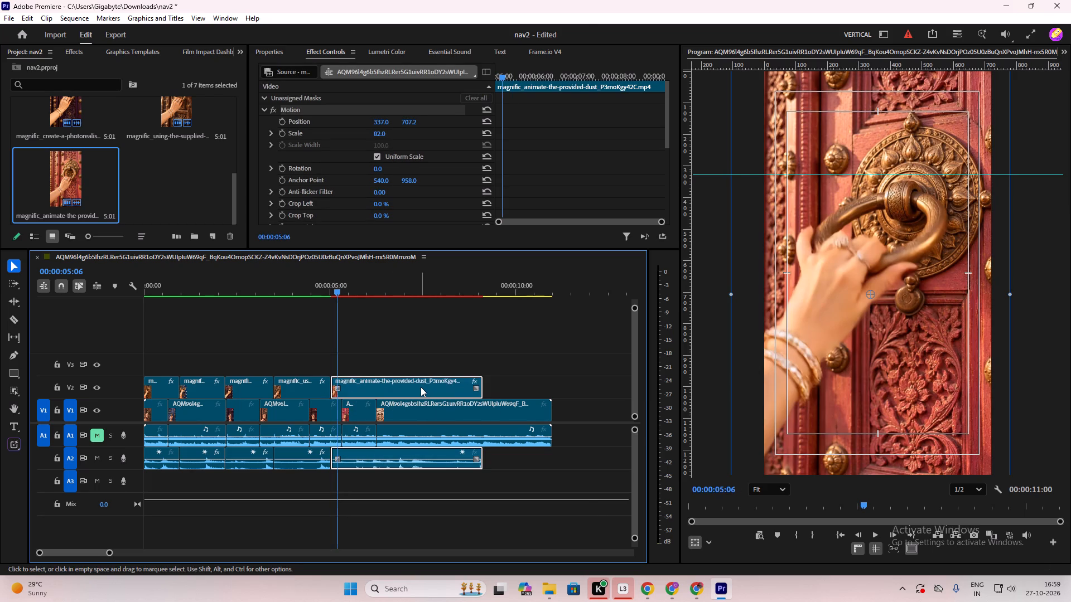
right_click(421, 387)
click(474, 330)
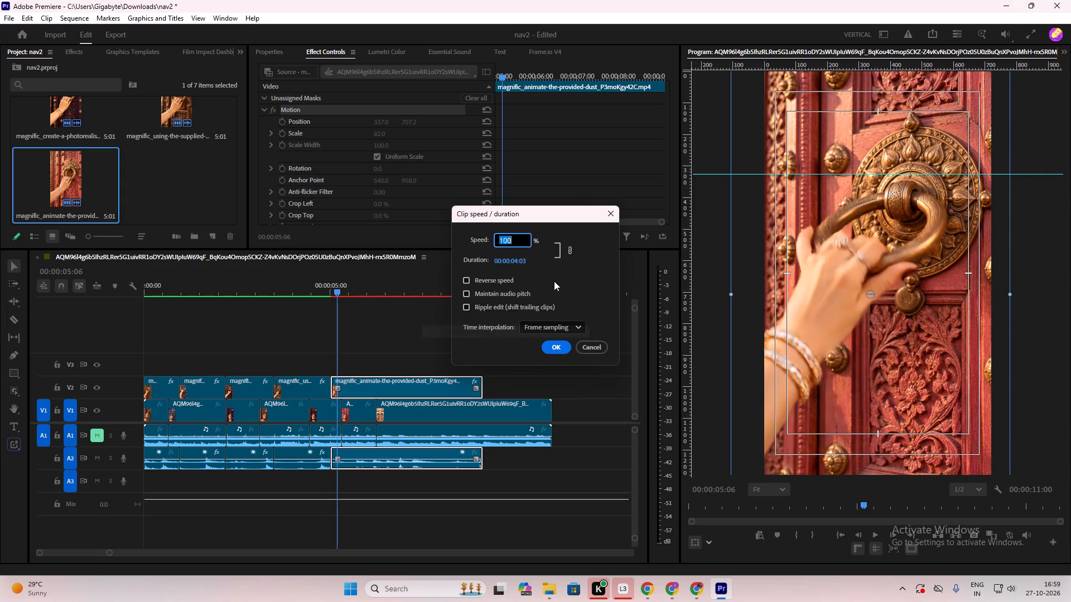
click(581, 266)
drag(497, 240, 817, 227)
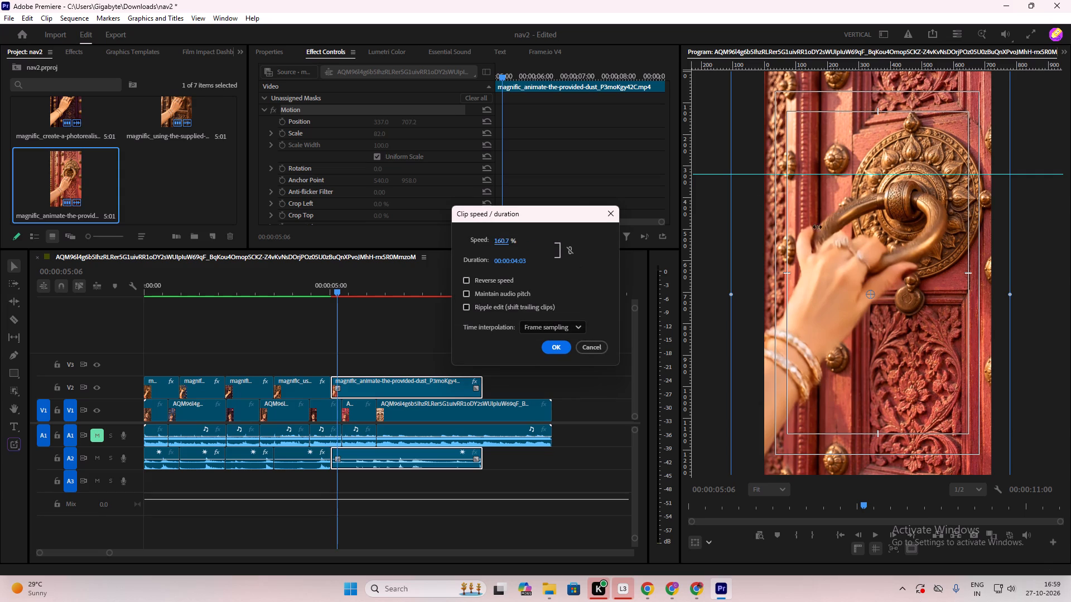
drag(817, 227, 790, 243)
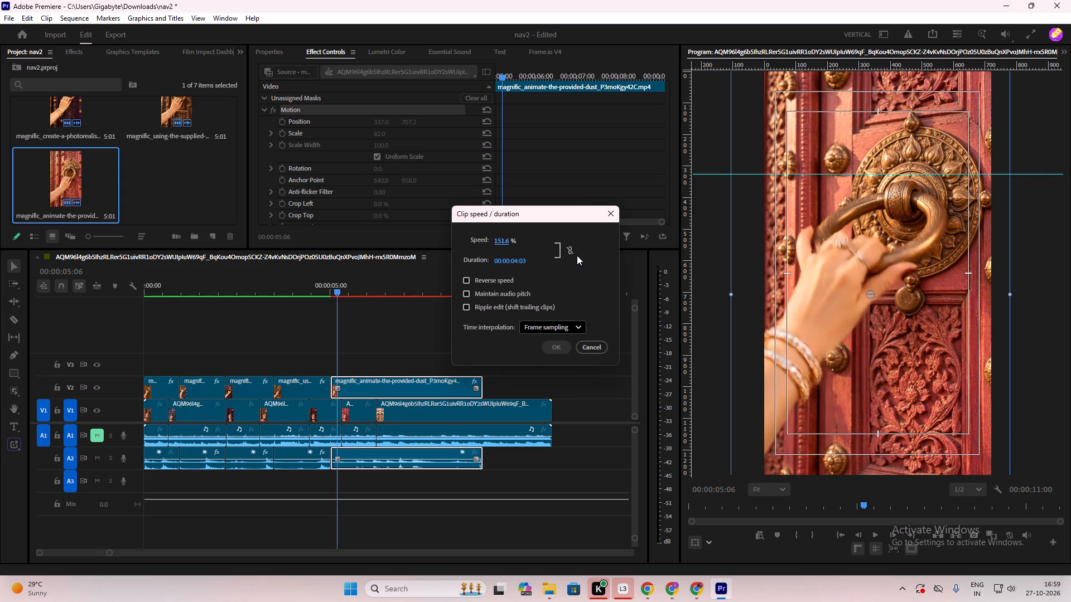
click(571, 254)
click(554, 348)
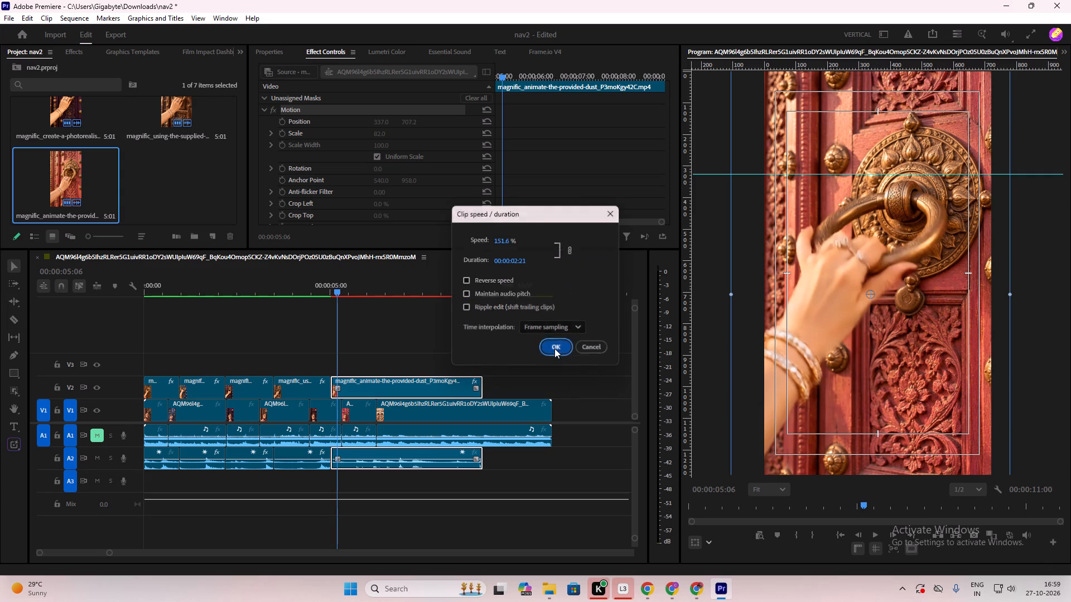
Trim the sped-up pink-door clip's end back to 00:00:07:00 and play back the shortened clip from just before its start.
drag(338, 289, 324, 295)
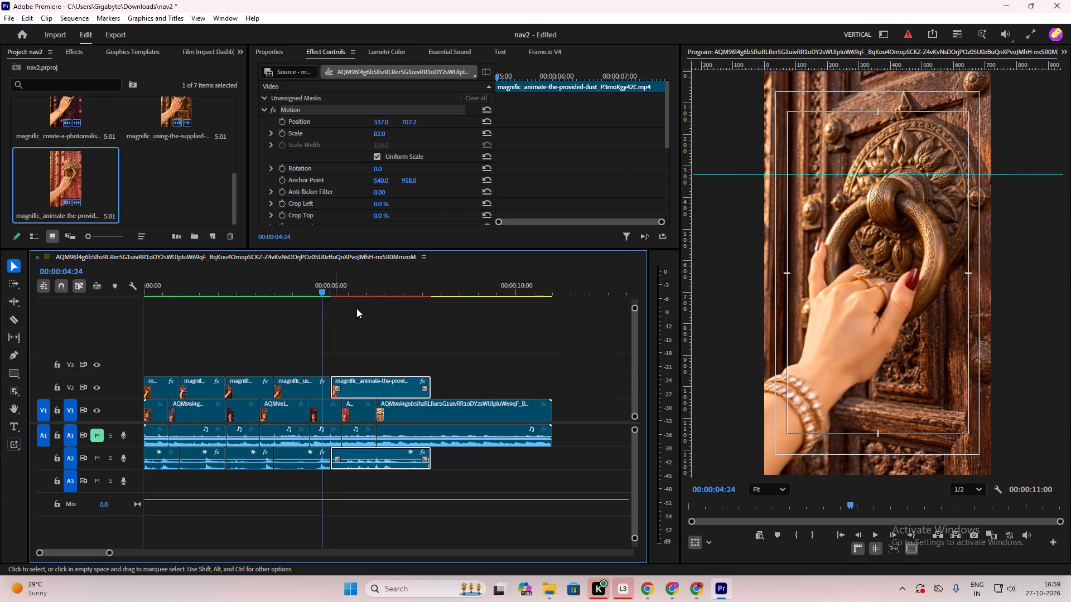
key(space)
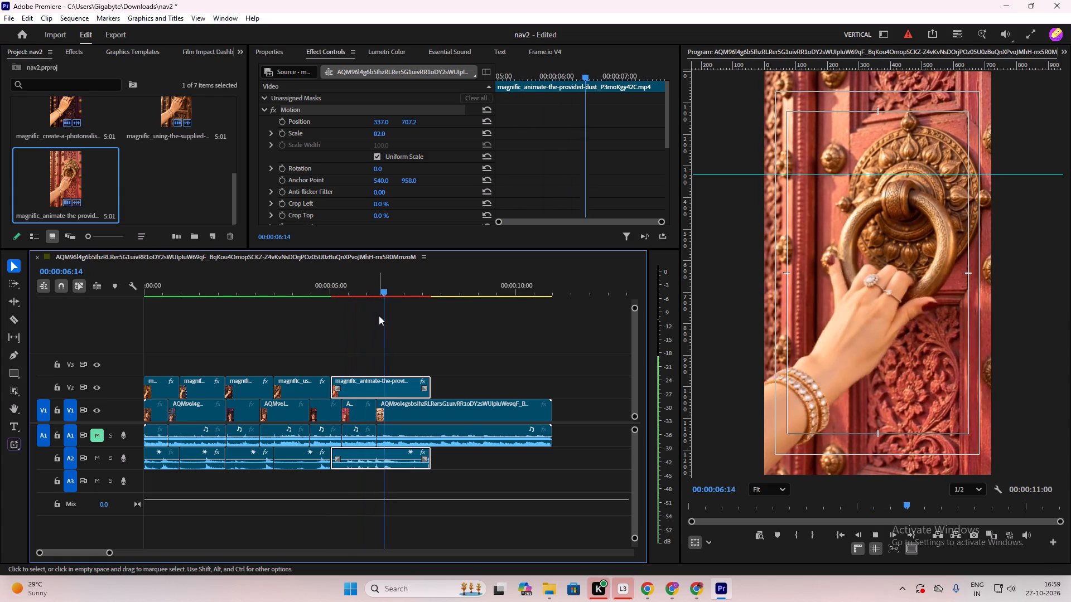
key(space)
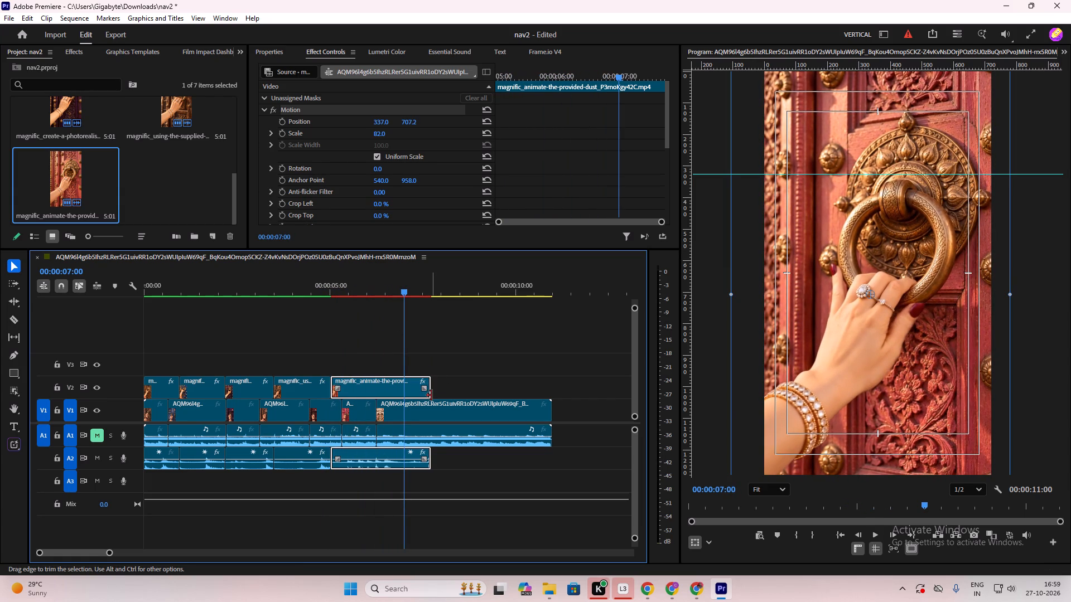
drag(431, 395, 406, 400)
drag(403, 289, 326, 326)
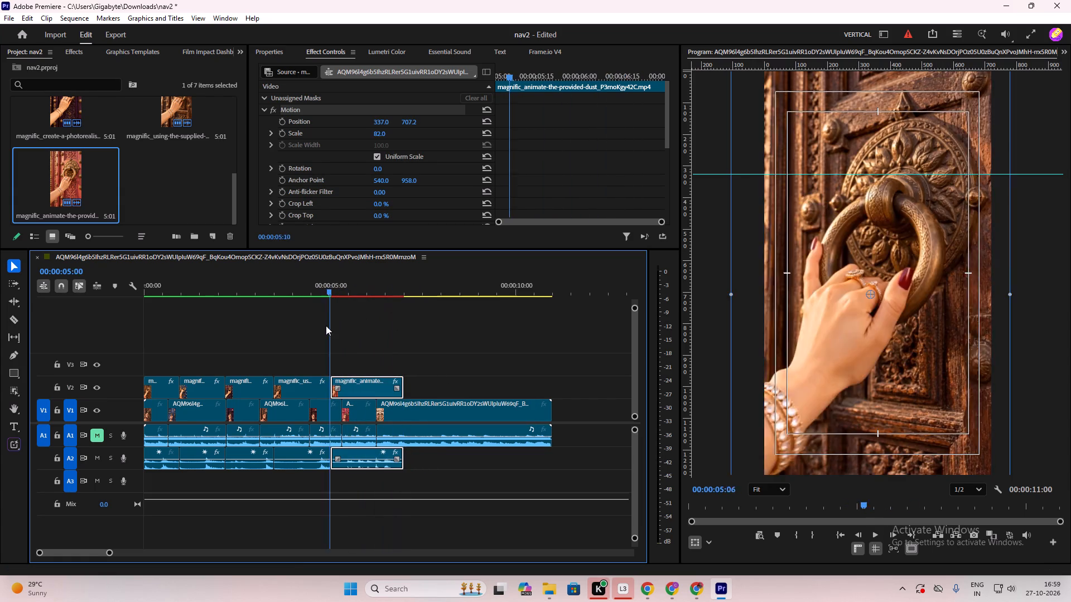
drag(326, 326, 296, 333)
click(376, 314)
key(space)
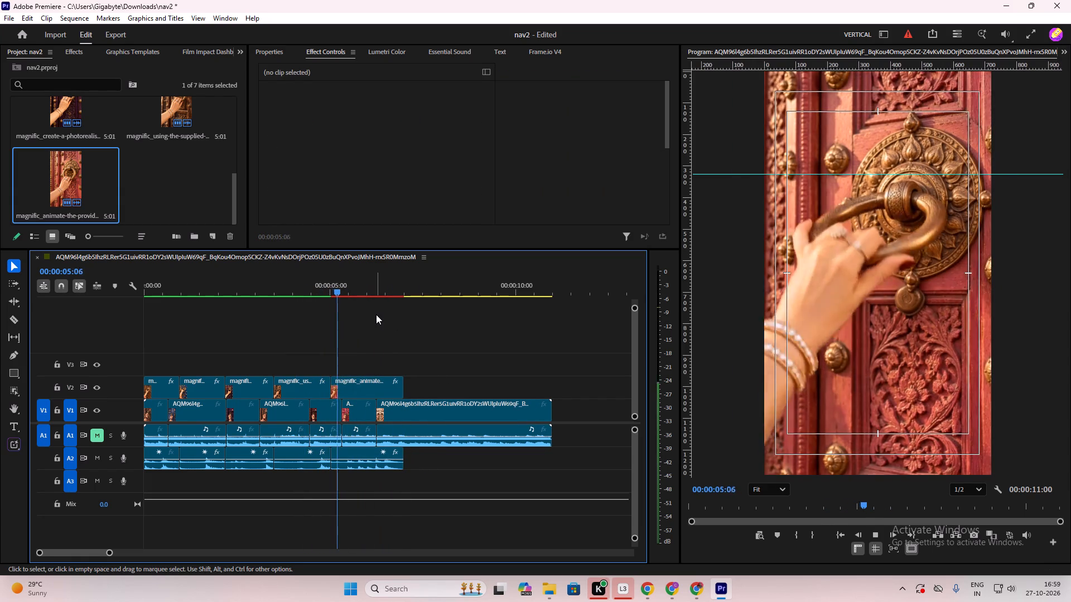
key(space)
Split the pink-door clip at 00:00:05:19 and 00:00:06:10 and cut out the segment between the two splits.
drag(375, 289, 352, 316)
click(360, 383)
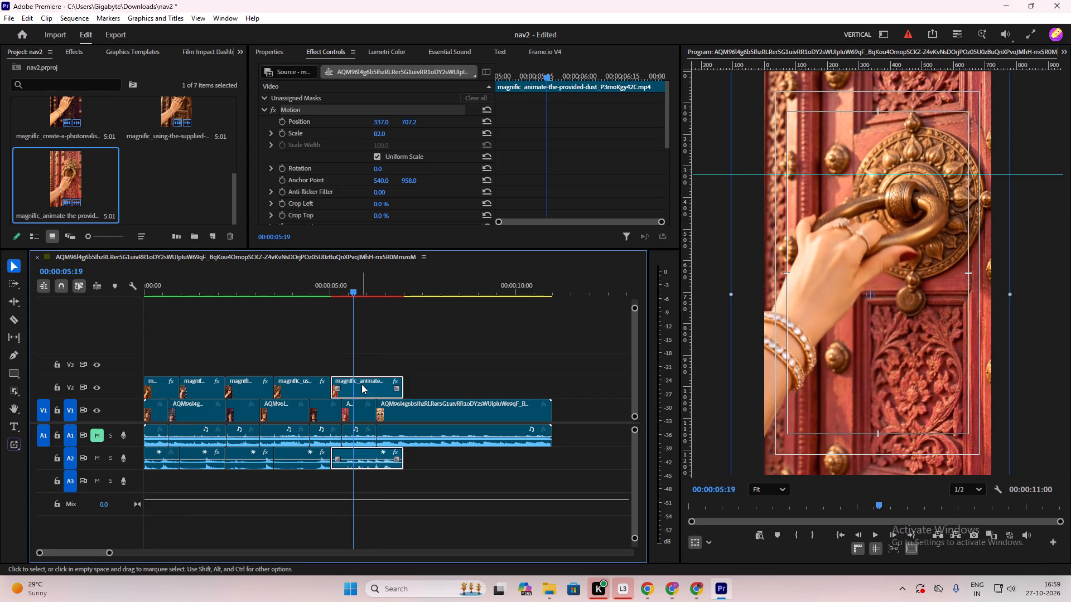
key(ctrl+k)
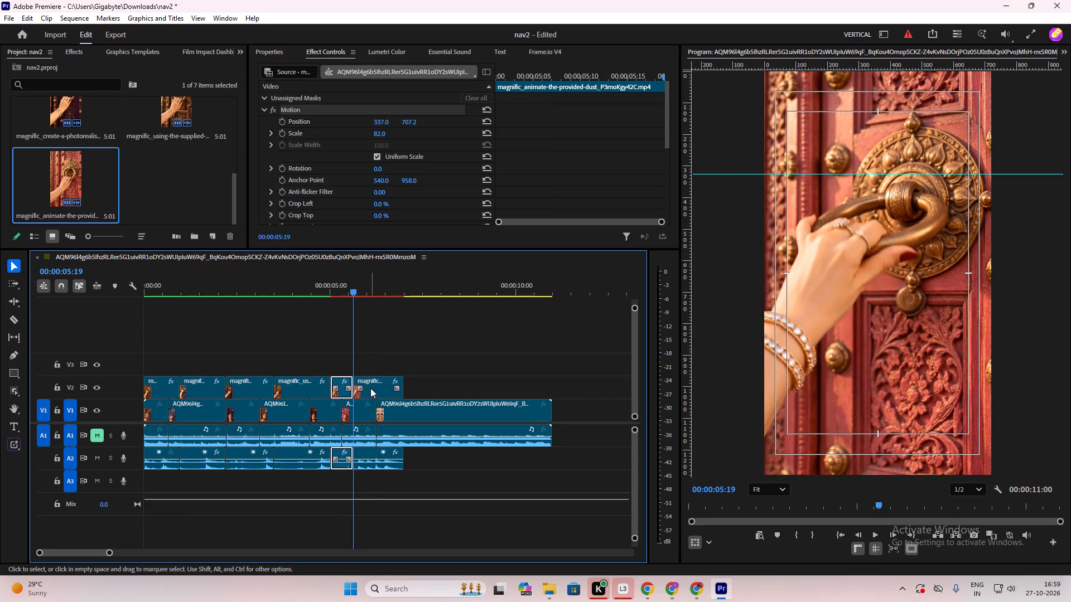
drag(355, 290, 382, 328)
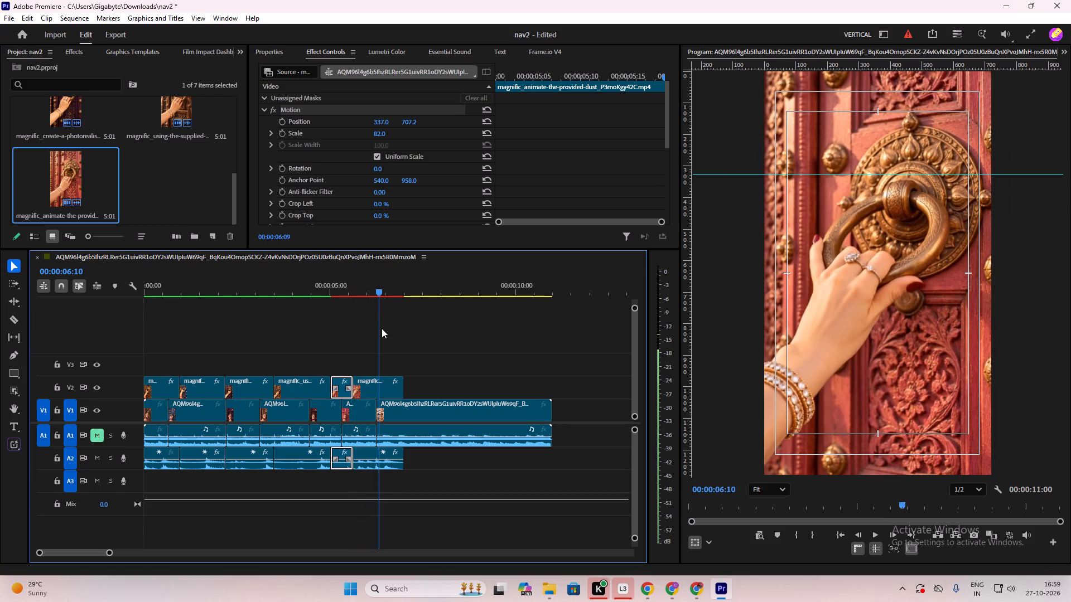
drag(382, 328, 382, 329)
click(385, 389)
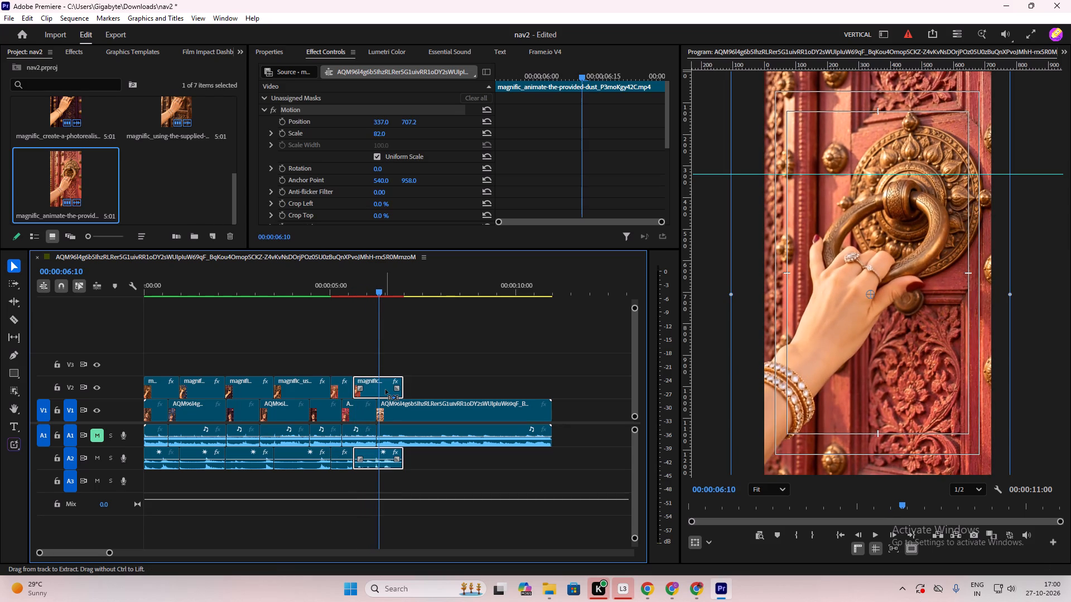
key(ctrl+k)
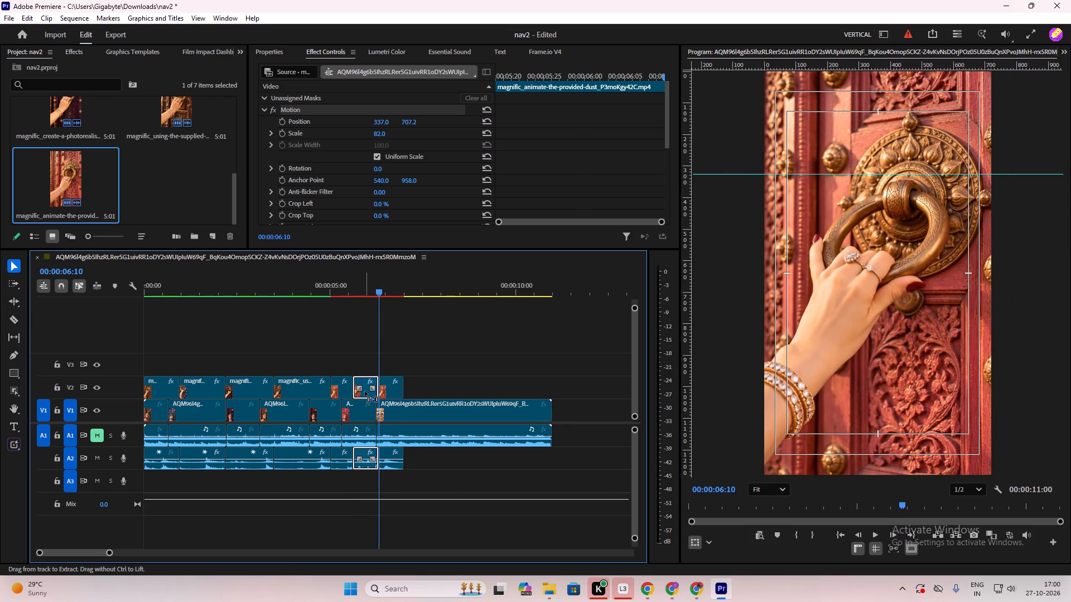
key(ctrl+x)
Close the gap by sliding the last pink-door piece back against the end of the first pink-door piece.
click(391, 391)
drag(391, 391, 372, 390)
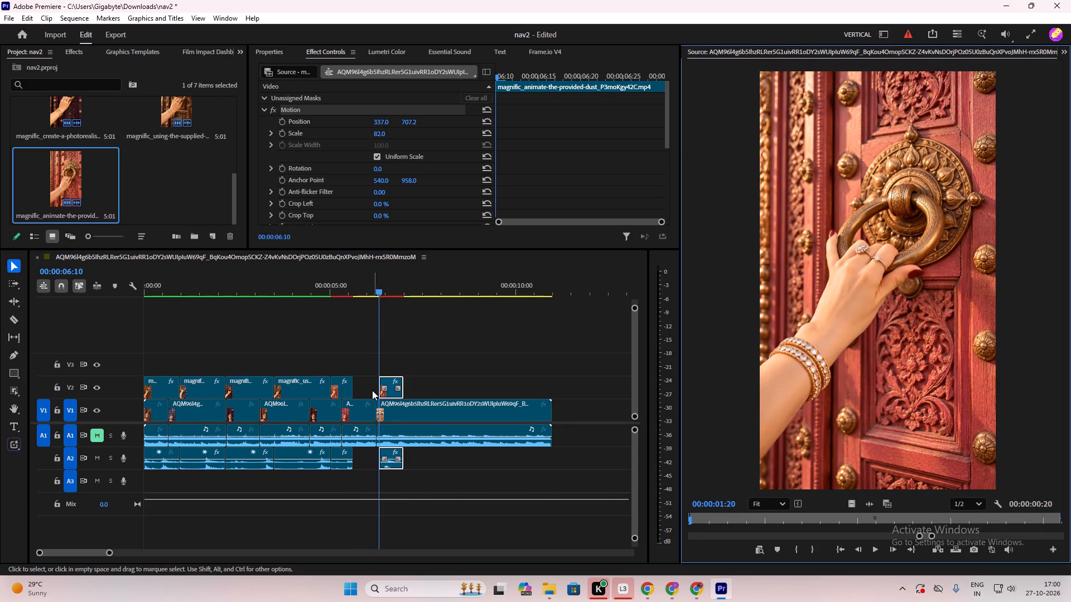
drag(372, 390, 367, 391)
drag(389, 393, 364, 398)
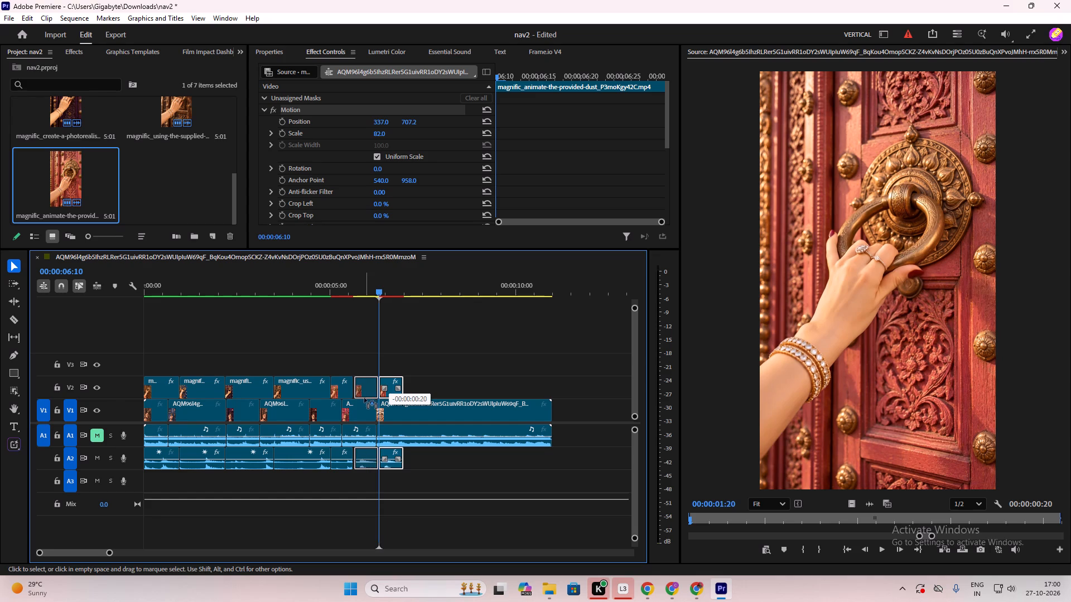
drag(364, 398, 363, 399)
Play back the join from the brown rustic-door clip through the shortened pink-door pieces, and park the playhead at their end, 00:00:06:08.
drag(379, 290, 323, 319)
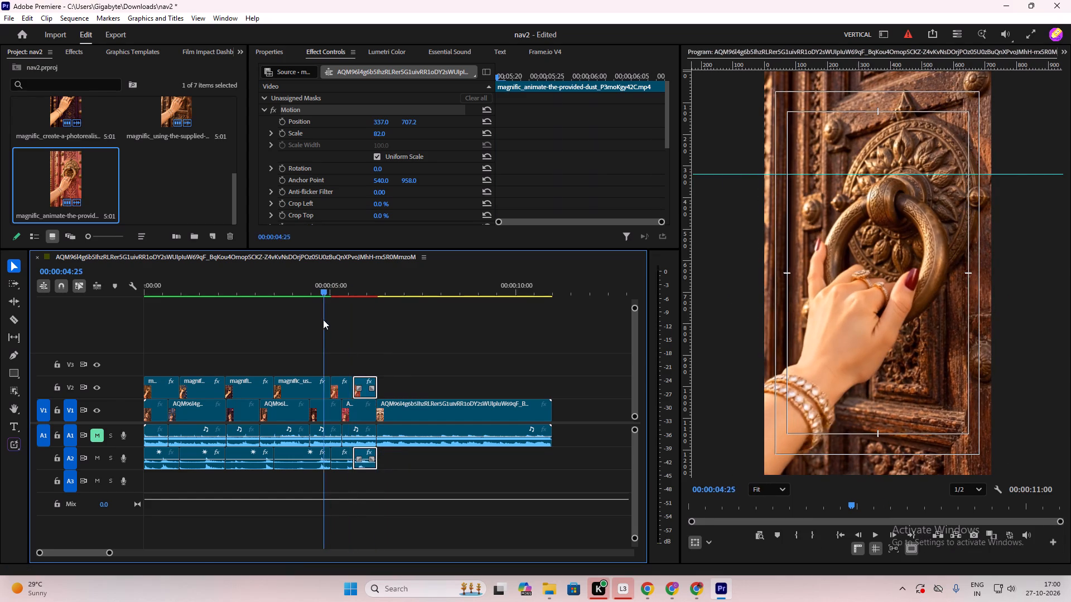
drag(323, 319, 322, 319)
click(371, 319)
key(space)
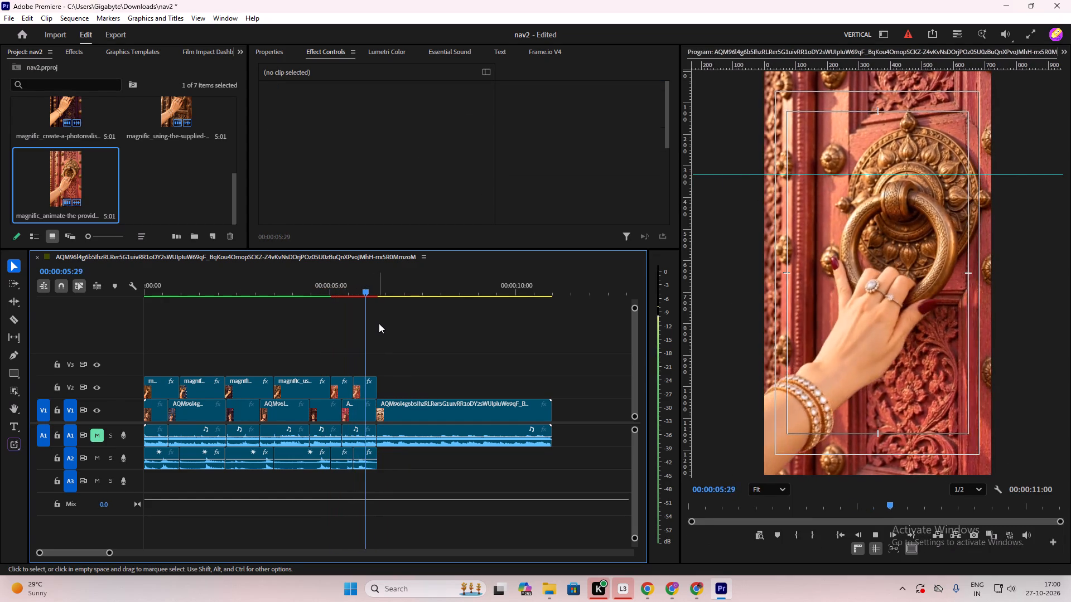
key(space)
drag(387, 285, 307, 313)
click(357, 310)
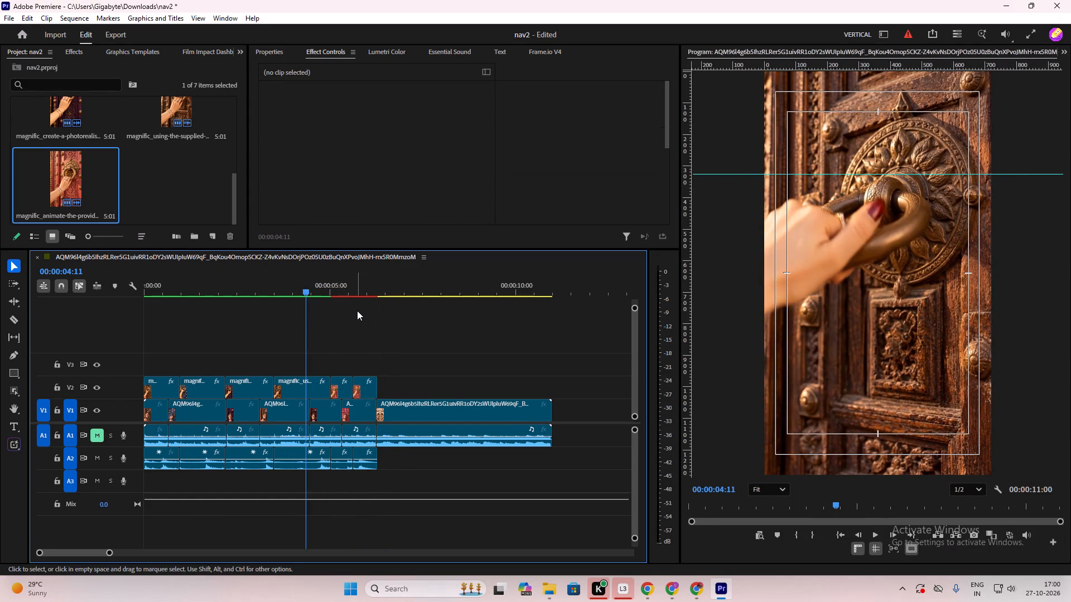
key(space)
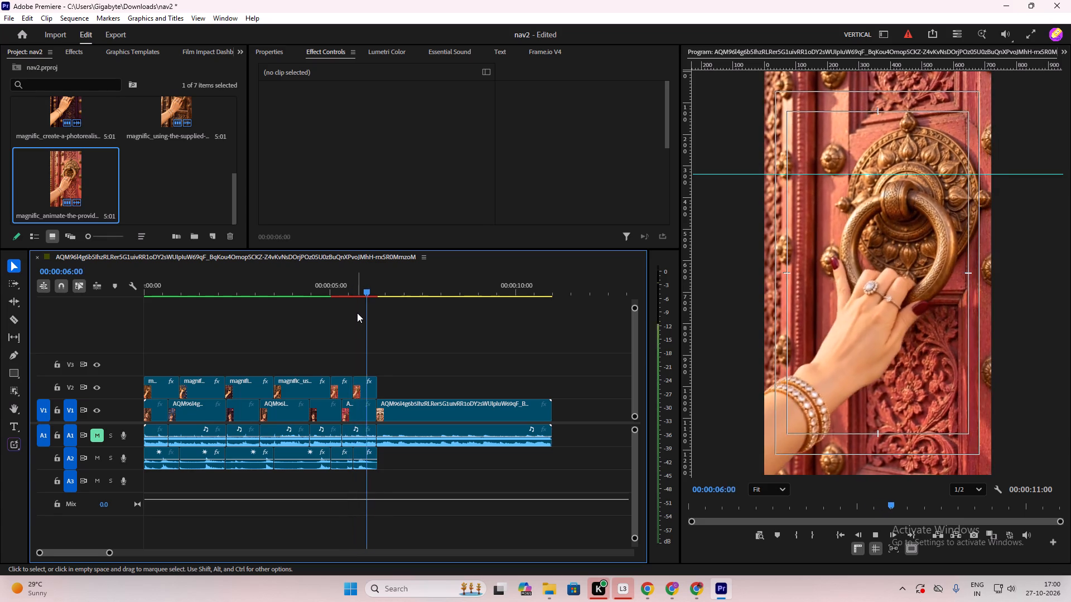
key(space)
drag(377, 289, 333, 314)
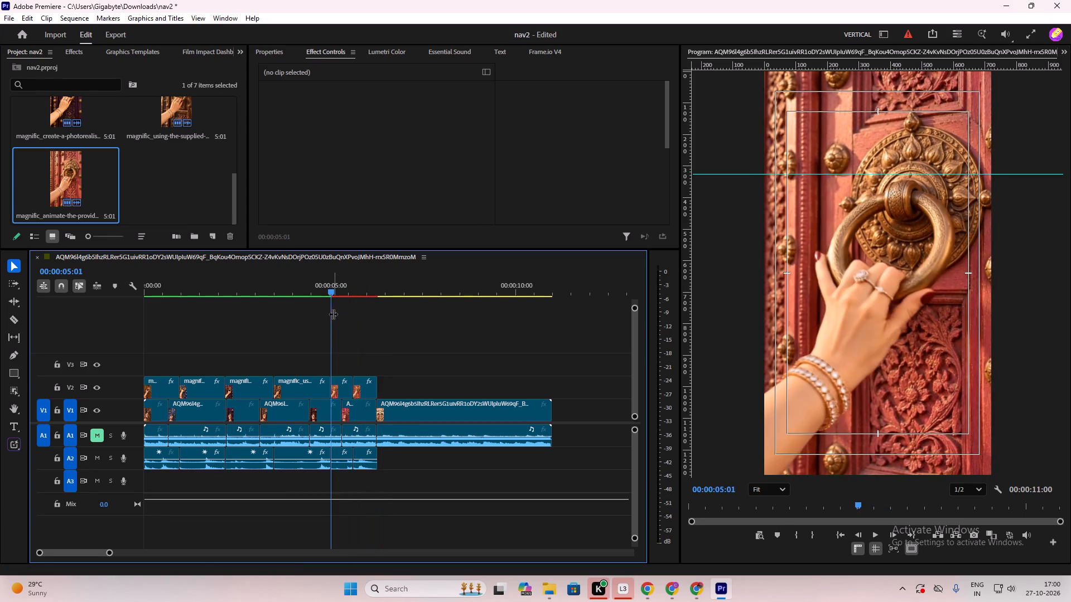
key(space)
key(space)
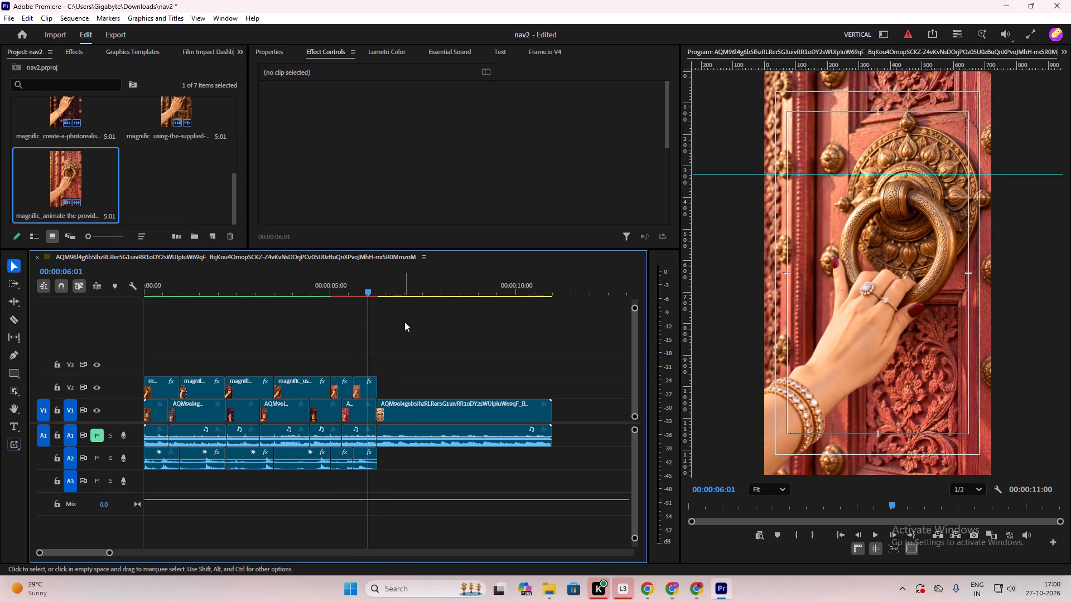
key(space)
key(space)
drag(382, 290, 379, 296)
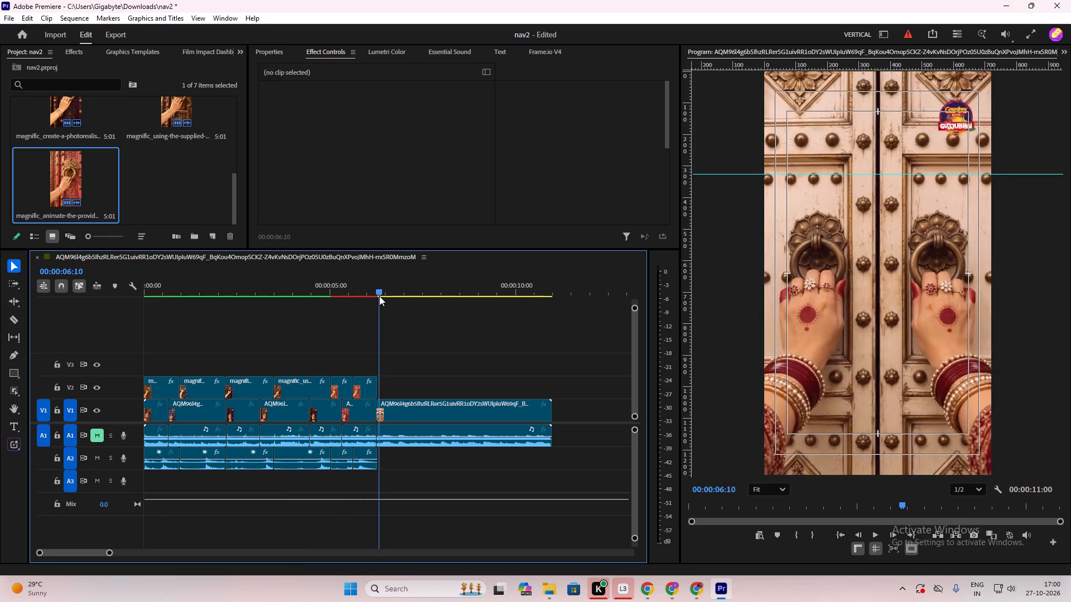
drag(379, 296, 379, 297)
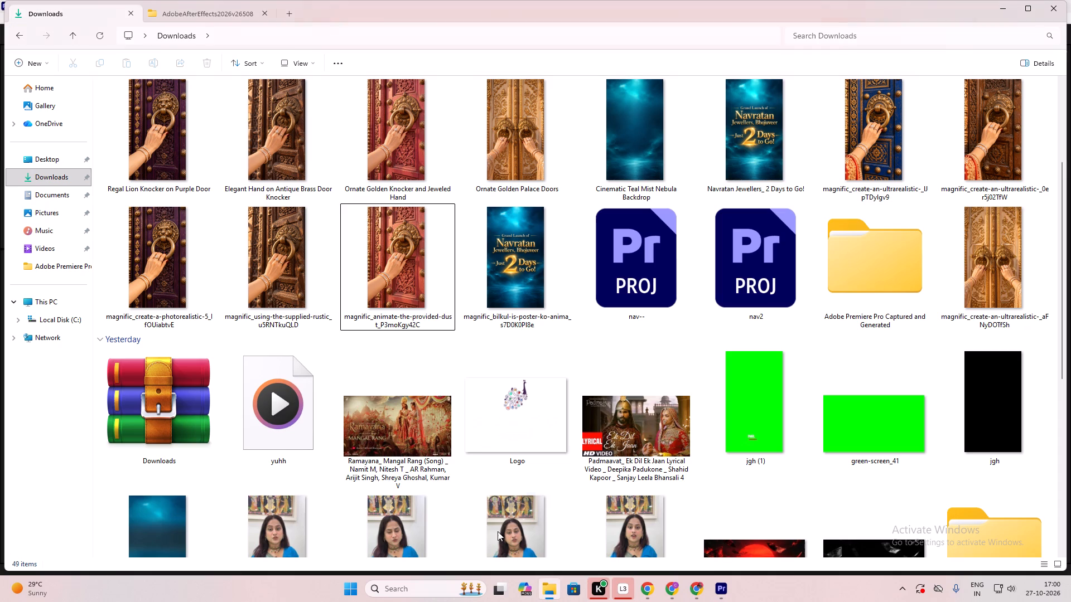
drag(1005, 232, 733, 591)
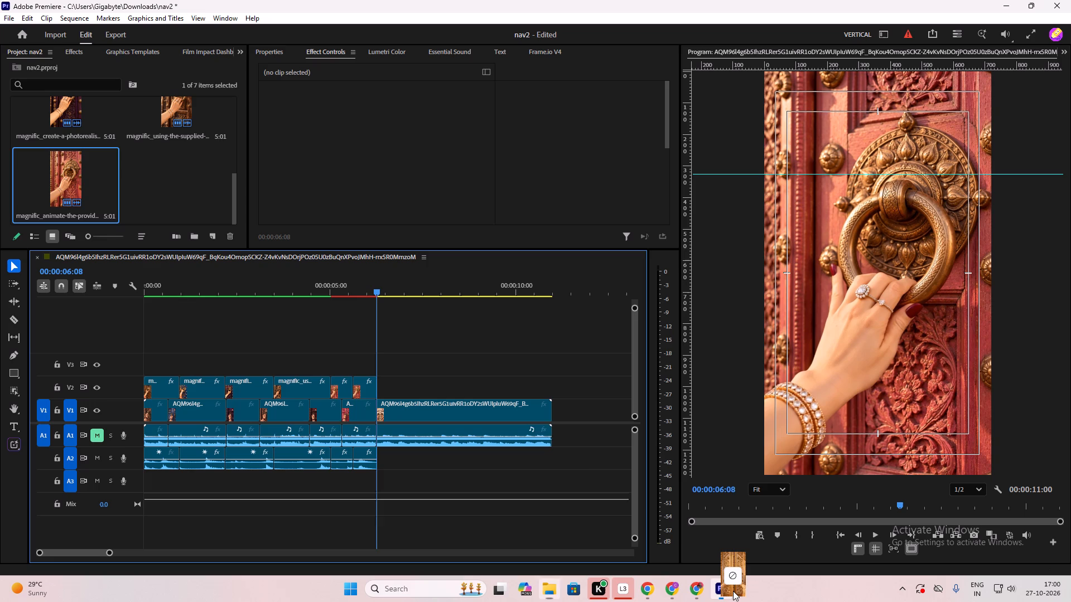
drag(733, 591, 379, 381)
click(428, 350)
key(space)
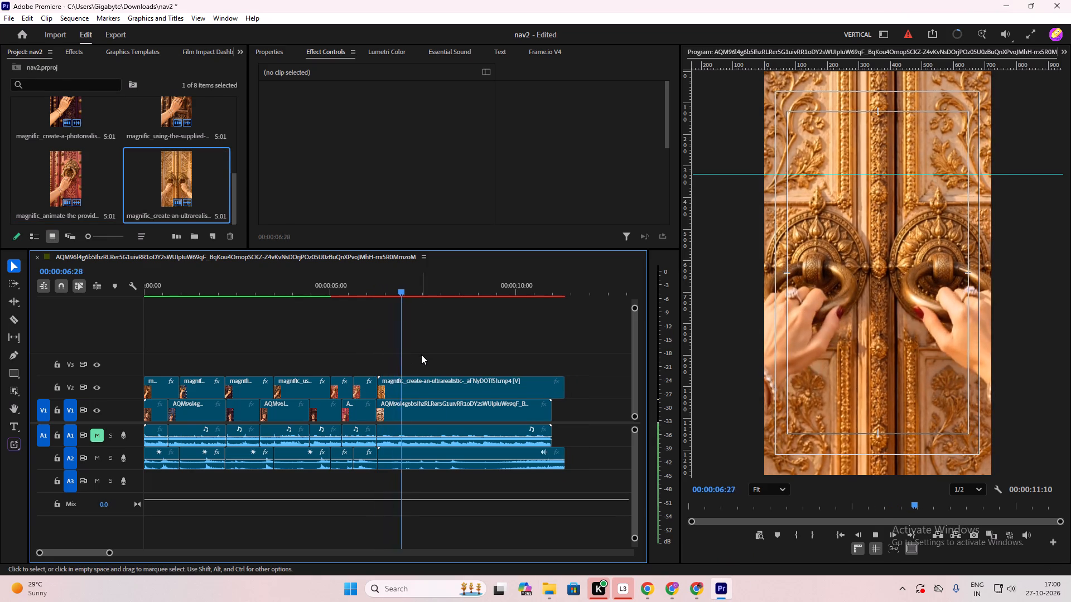
key(space)
Scale the golden double-door clip to 69 so it fits the vertical frame.
click(423, 394)
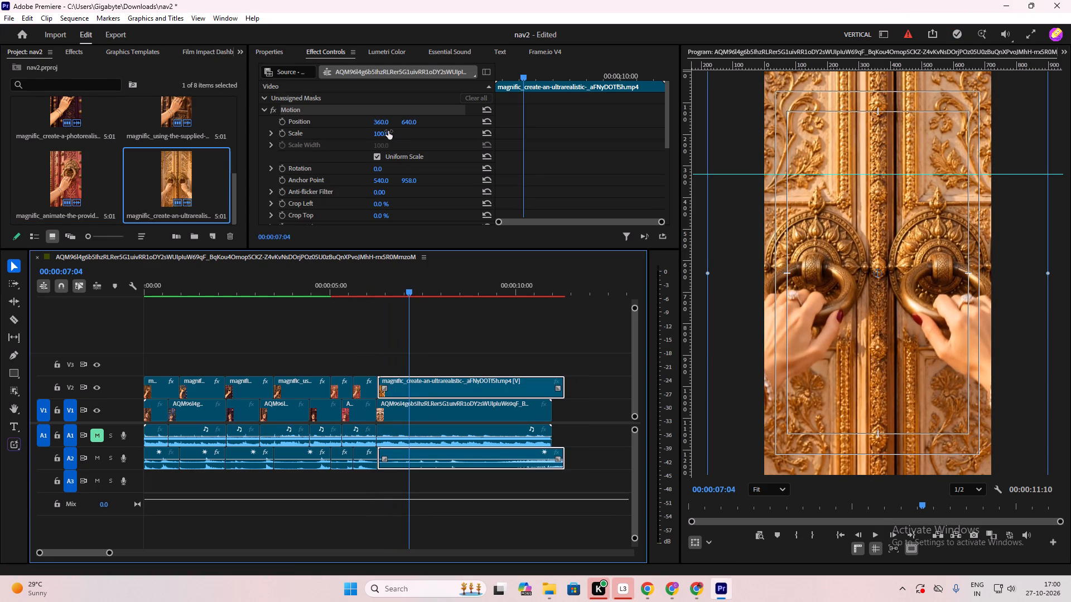
drag(383, 133, 369, 135)
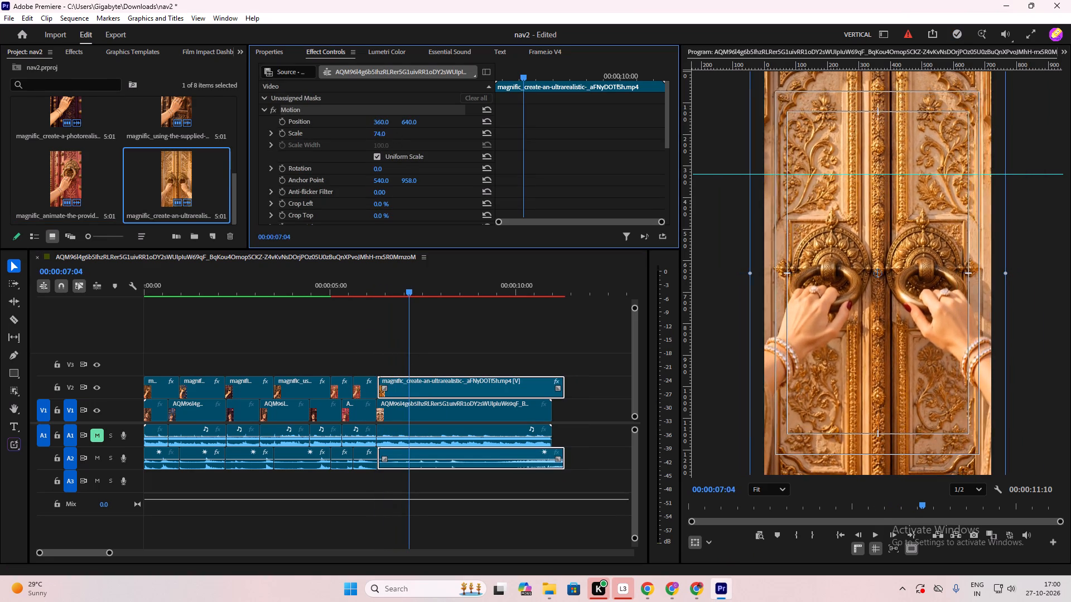
drag(369, 135, 355, 140)
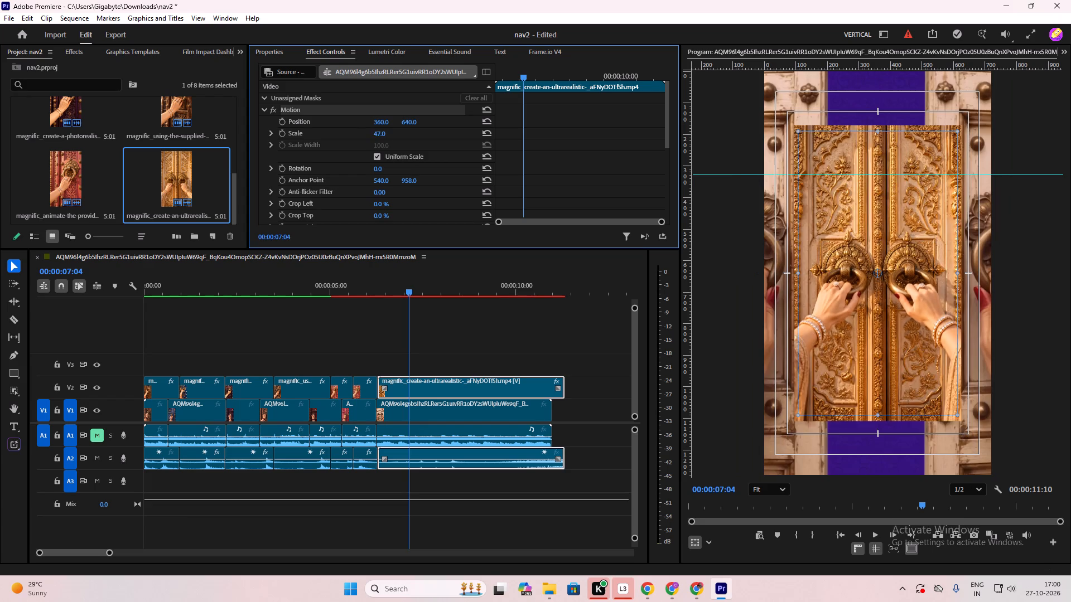
drag(355, 140, 370, 143)
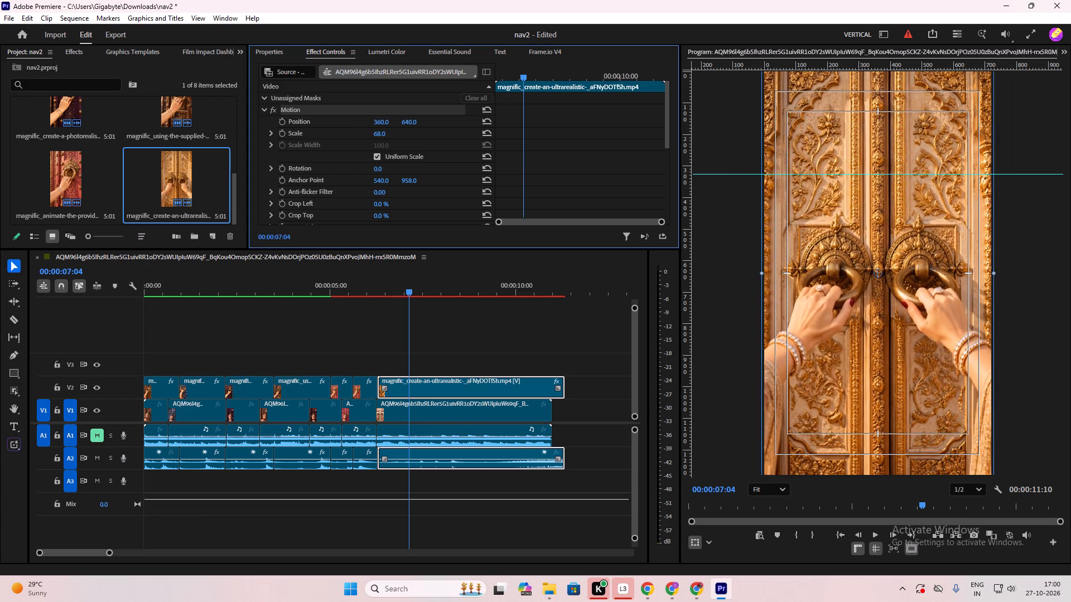
drag(370, 143, 370, 143)
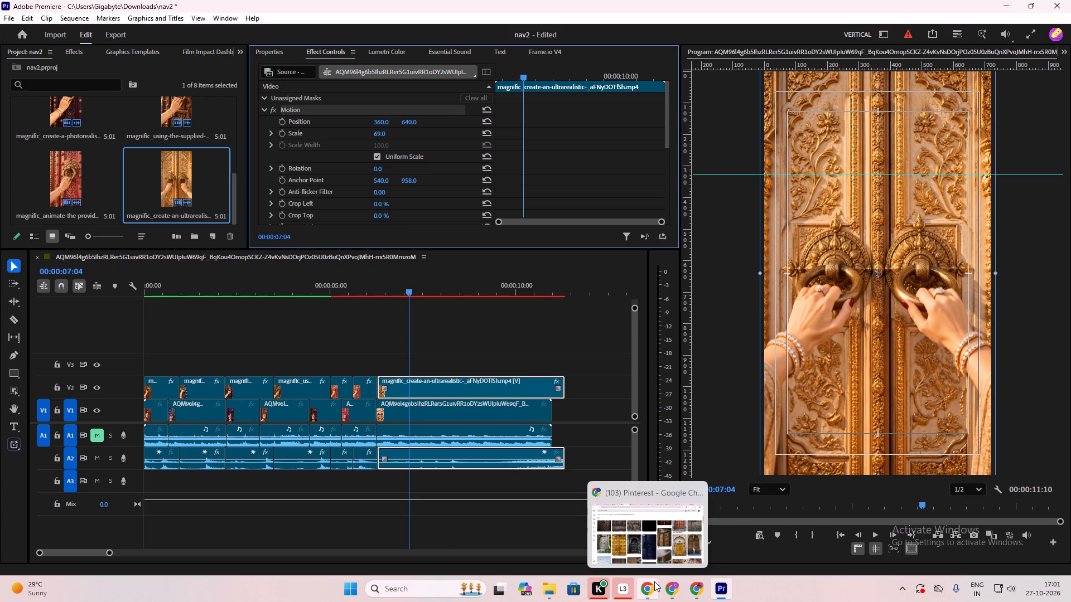
Play back the scaled golden double-door clip from its start to check the timing of its knocks.
drag(404, 292, 375, 305)
click(430, 303)
key(space)
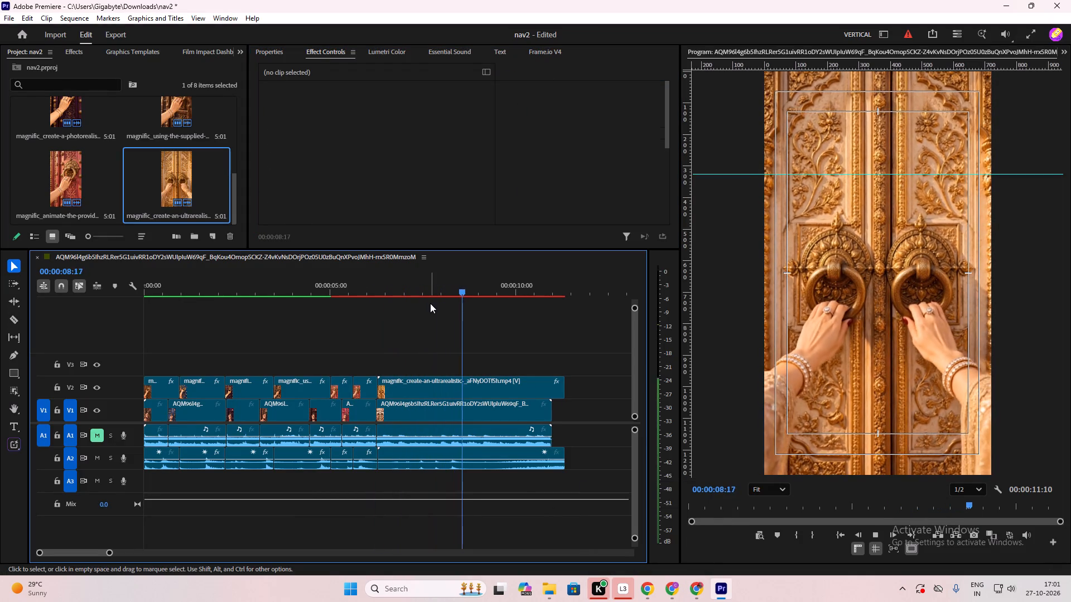
key(space)
key(space)
key(space)
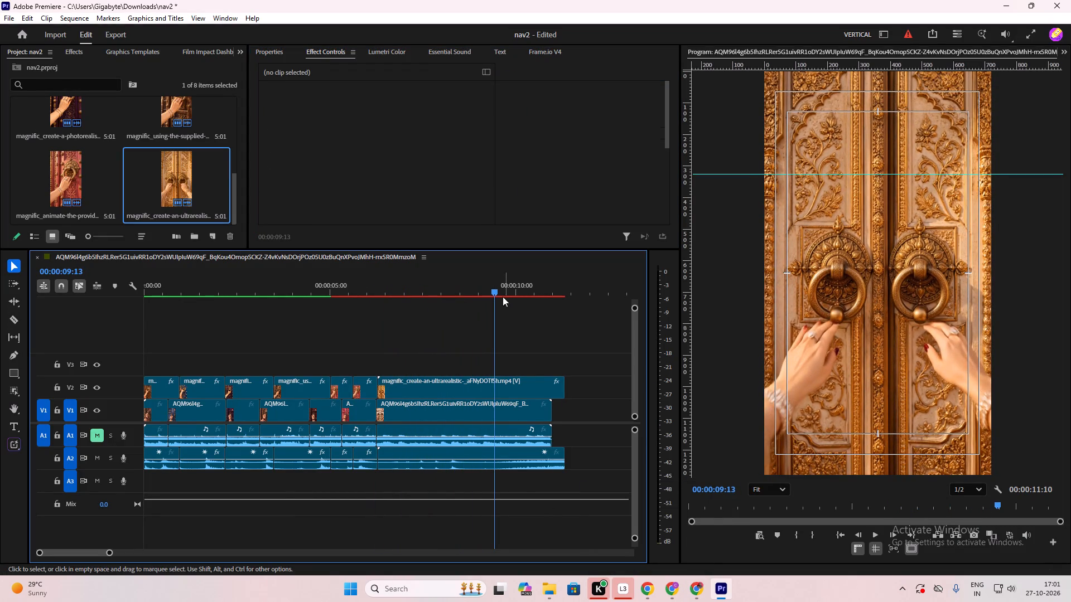
drag(497, 291, 455, 310)
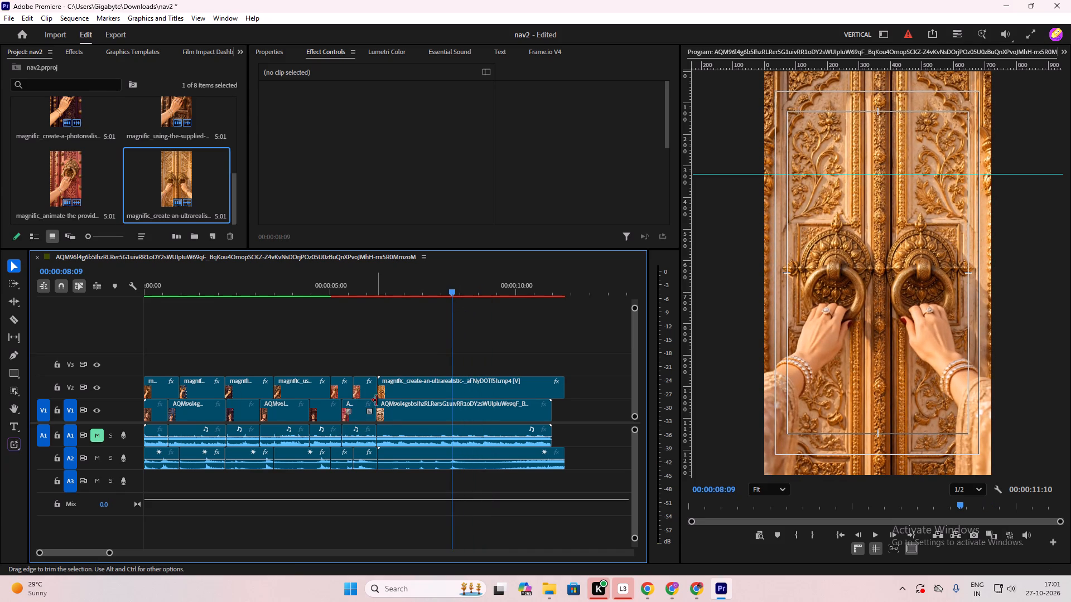
Trim the golden double-door clip's start to 00:00:08:09, close the gap after the pink-door pieces, and preview it.
drag(383, 396, 455, 404)
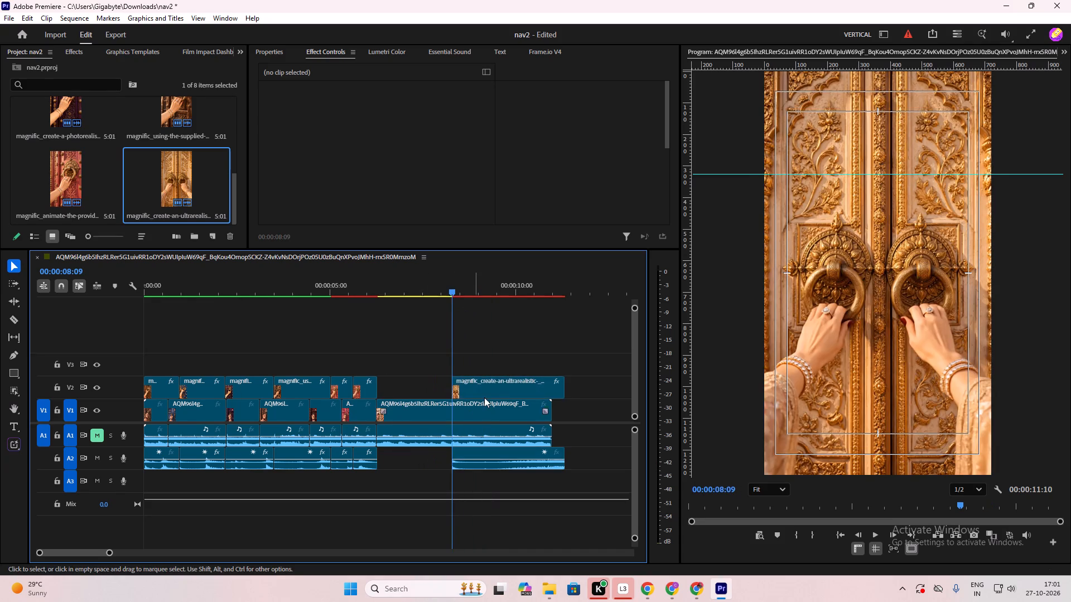
drag(499, 388, 427, 390)
drag(452, 290, 423, 295)
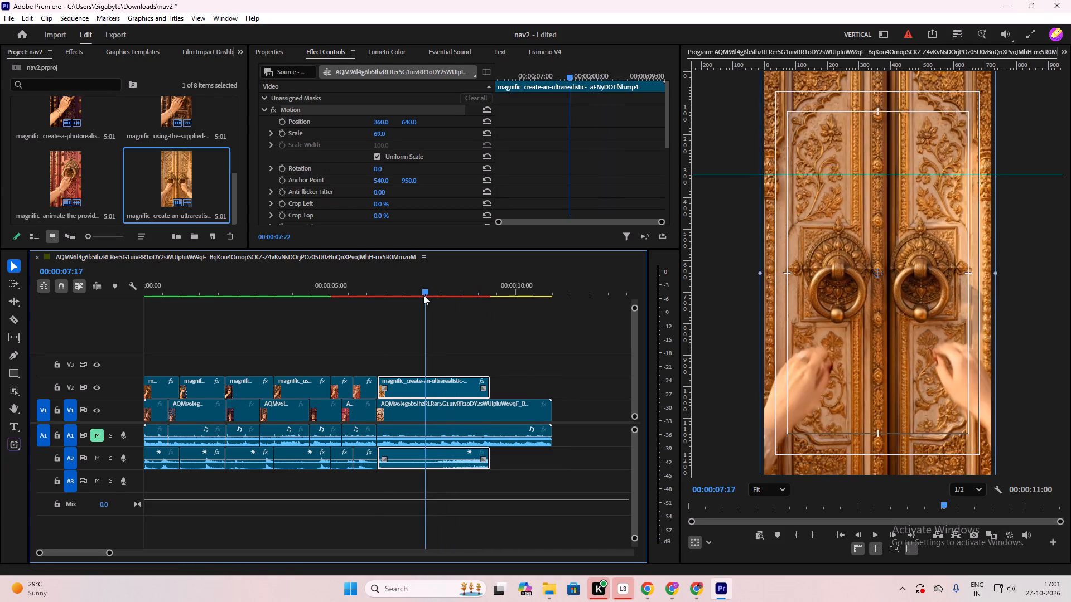
drag(423, 295, 373, 316)
key(space)
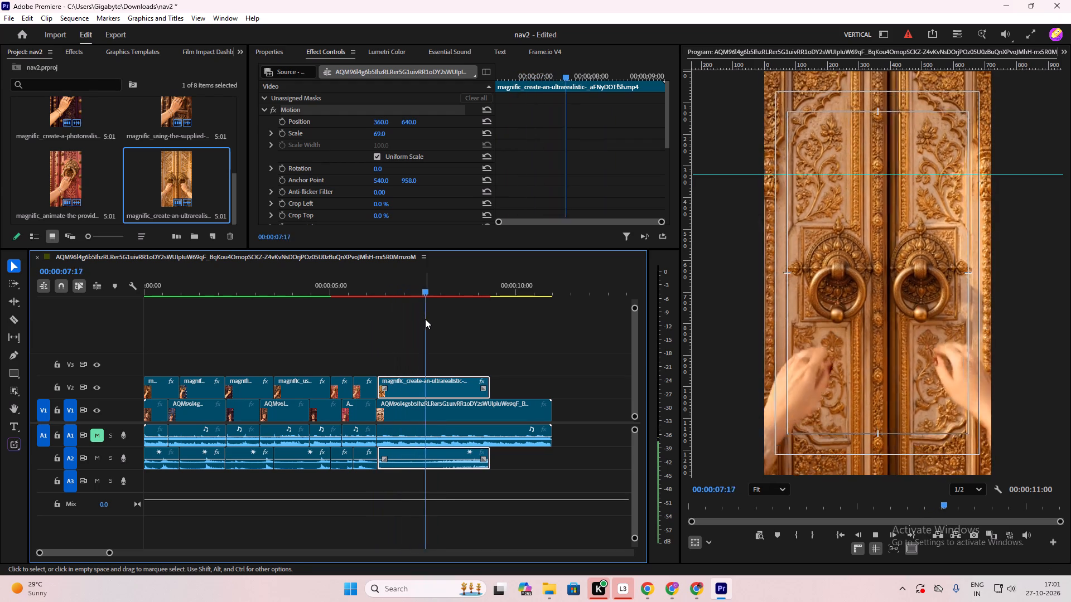
key(space)
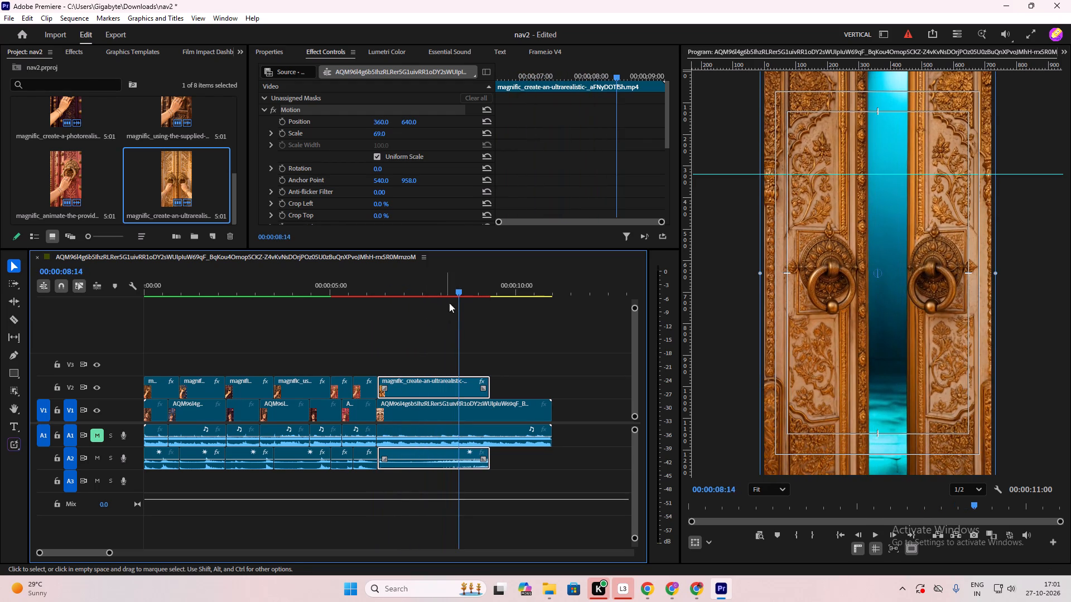
Bring the Navratan Jewellers "2 Days to Go" poster video from the Downloads folder onto V3 at 00:00:07:17.
drag(457, 292, 424, 313)
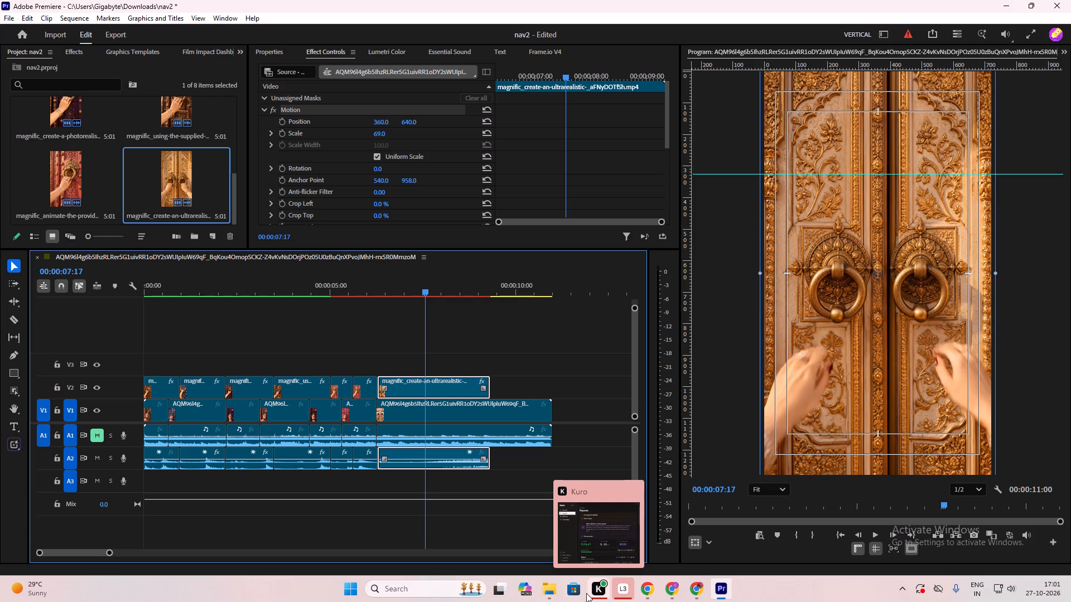
click(552, 589)
click(516, 213)
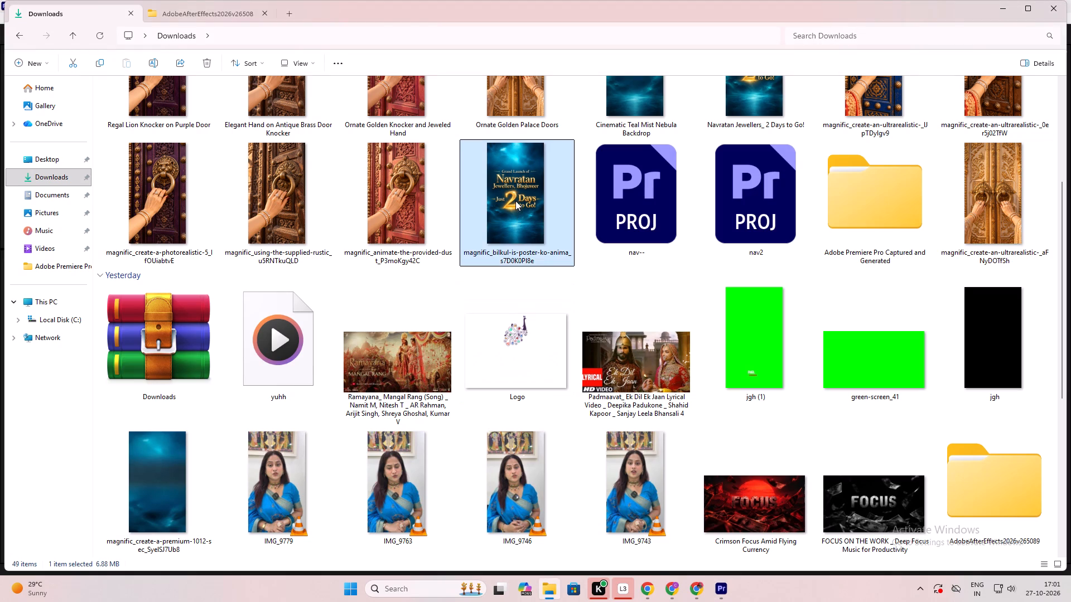
drag(515, 200, 510, 371)
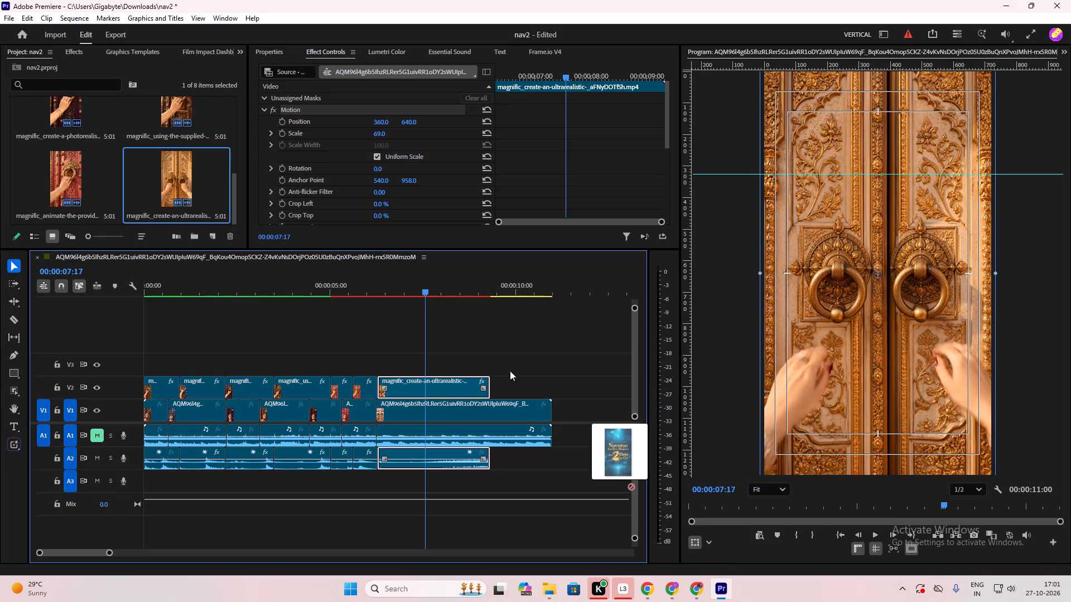
drag(510, 371, 428, 372)
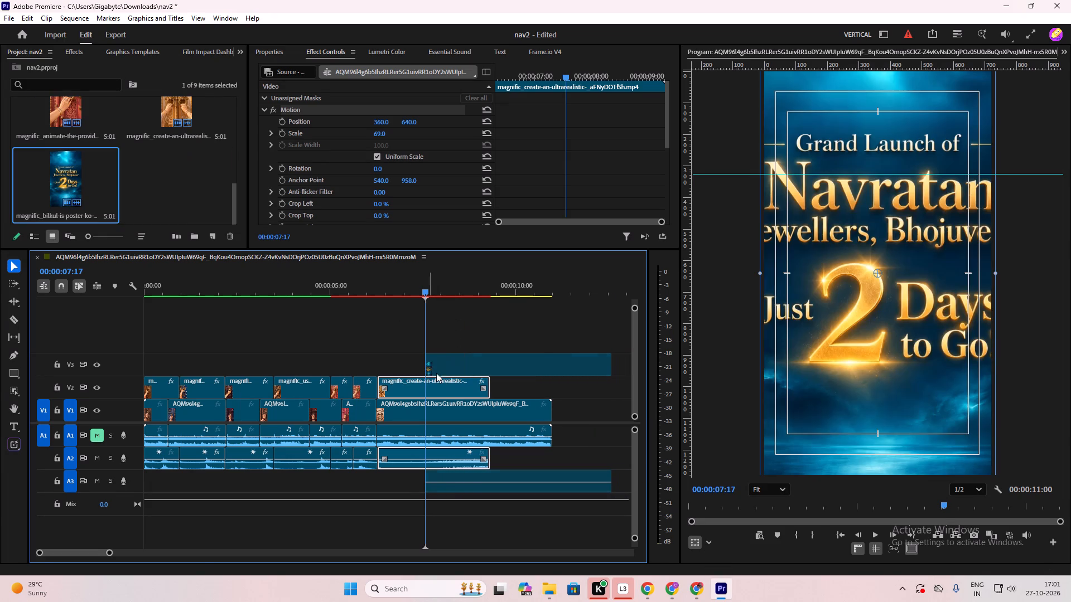
Scale the "2 Days to Go" poster clip to 67 so it fits the vertical frame.
click(475, 367)
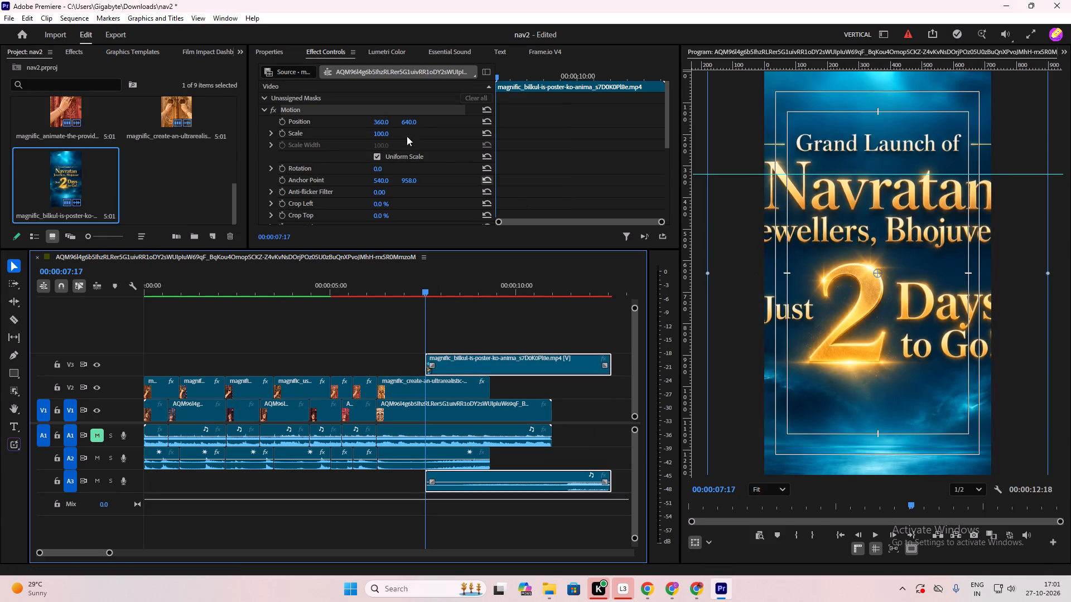
drag(382, 136, 369, 144)
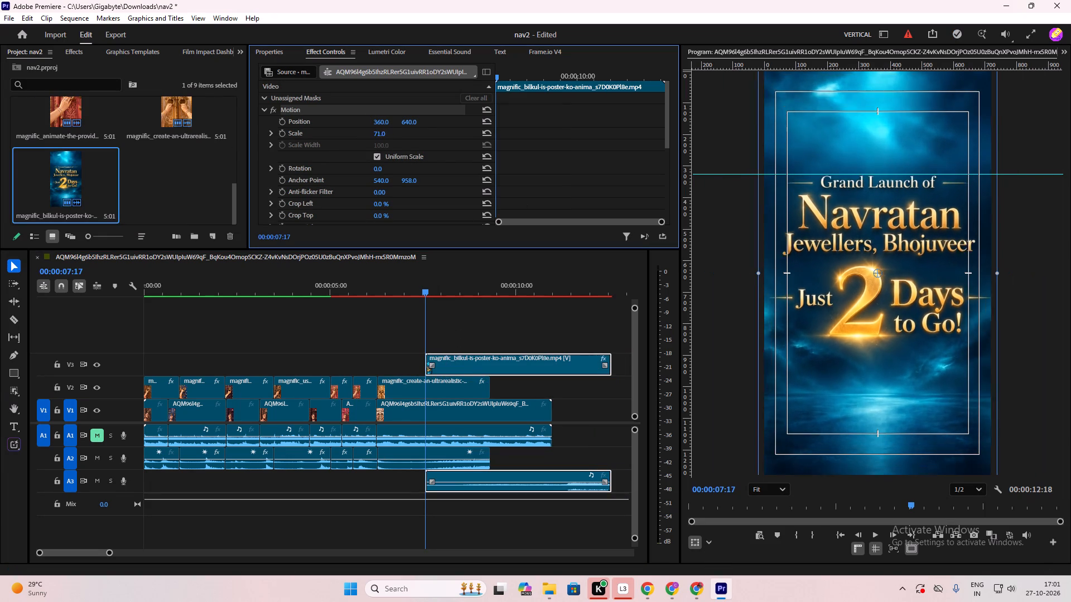
drag(369, 144, 370, 145)
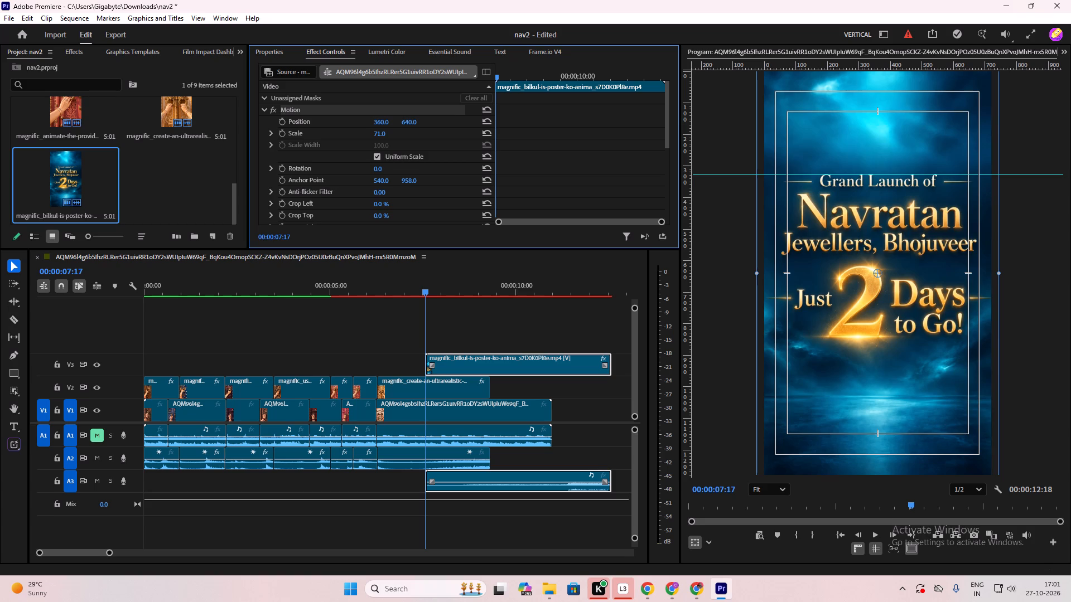
drag(370, 145, 368, 145)
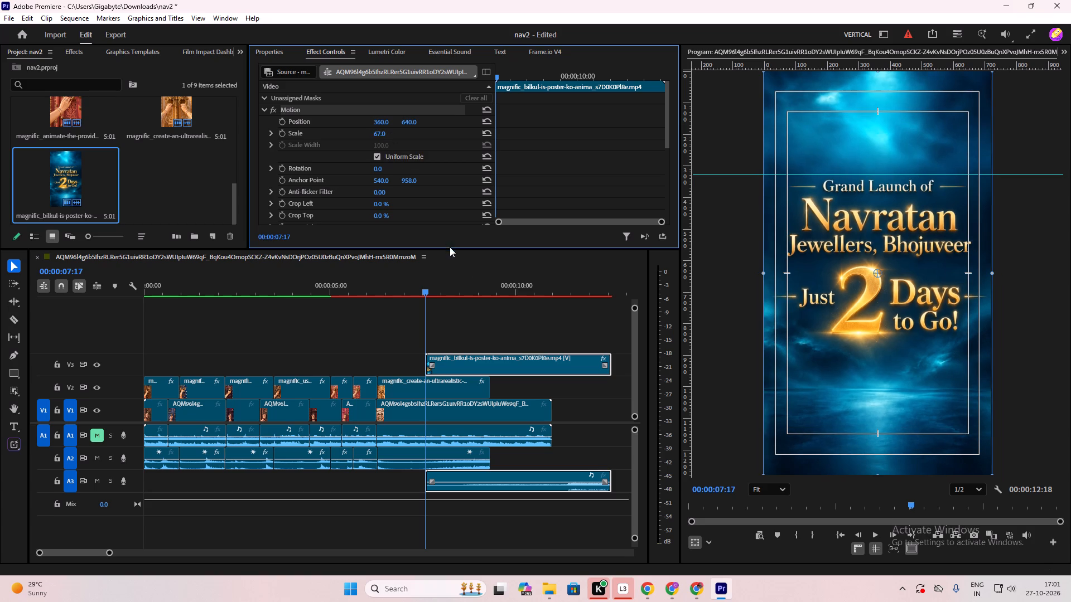
Play back and scrub the poster clip over the golden double-door clip to check where the poster should come in.
click(476, 329)
key(space)
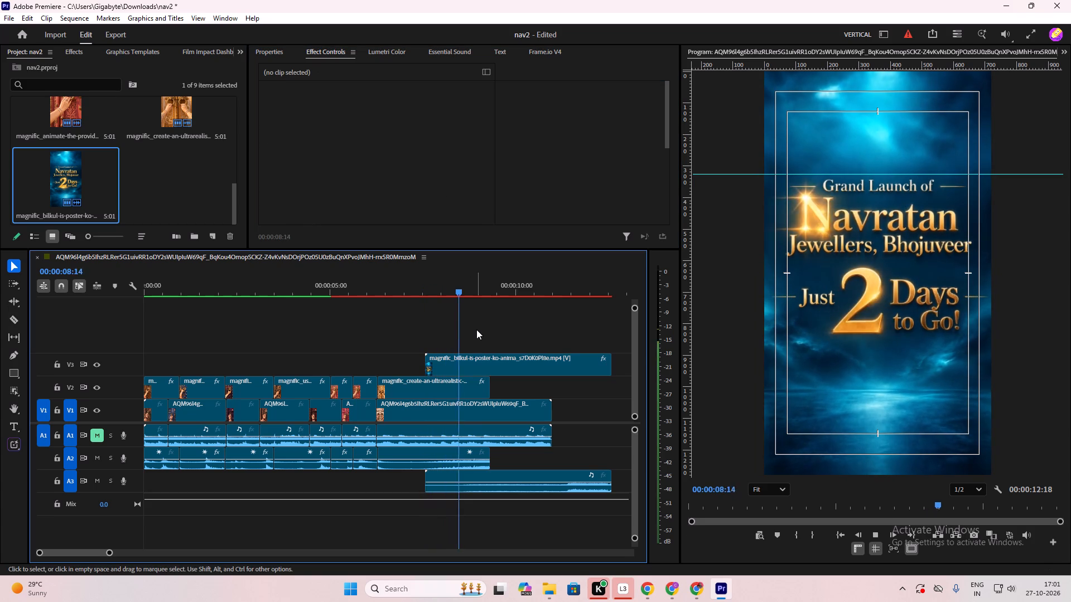
key(space)
key(space)
key(space)
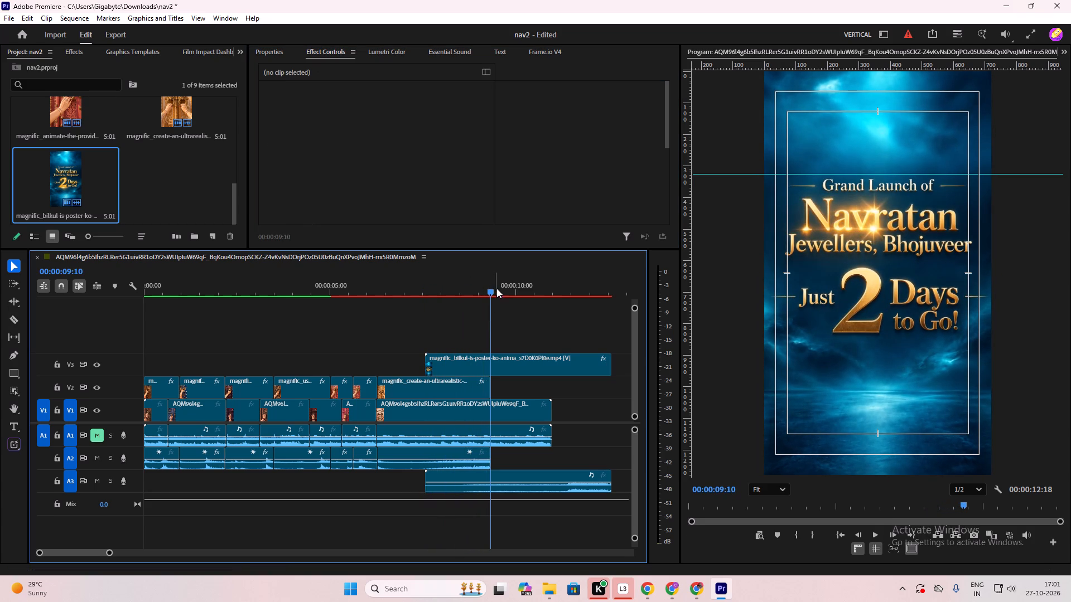
drag(491, 282, 427, 316)
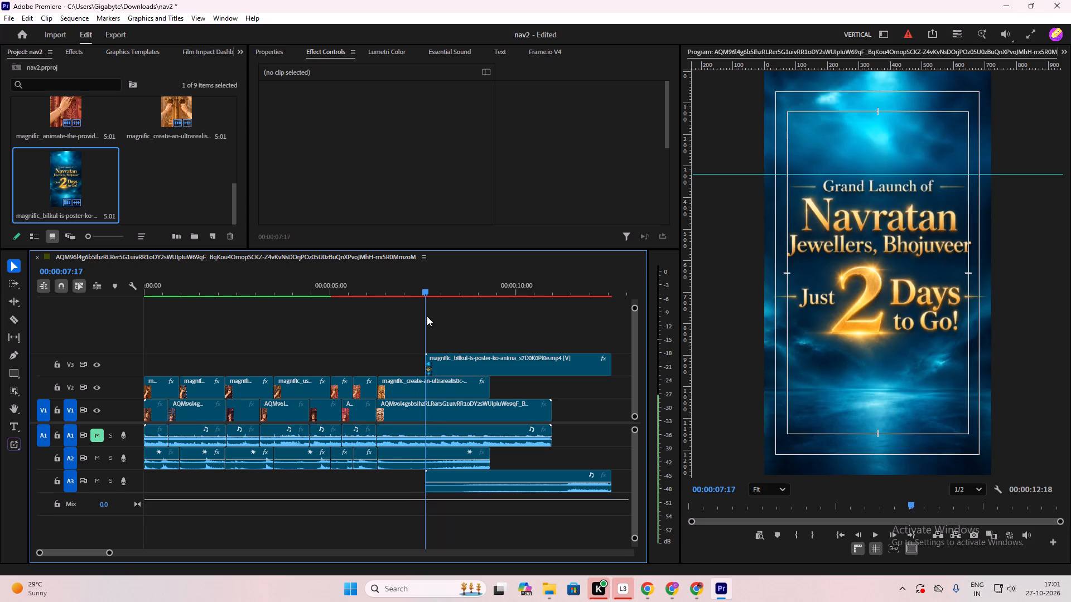
drag(427, 316, 421, 321)
click(444, 391)
key(space)
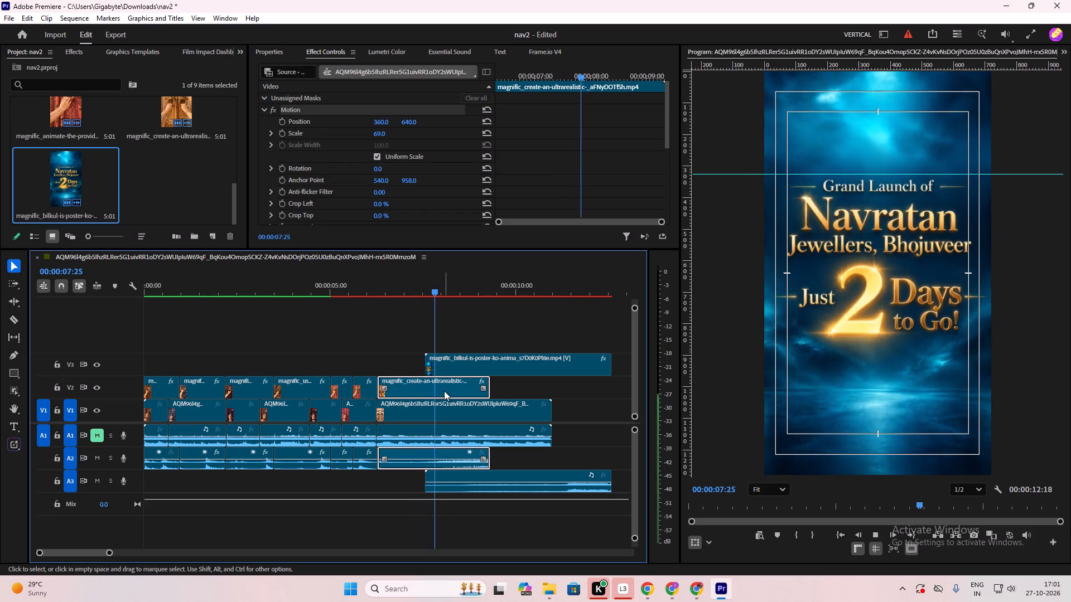
key(space)
drag(444, 283, 411, 300)
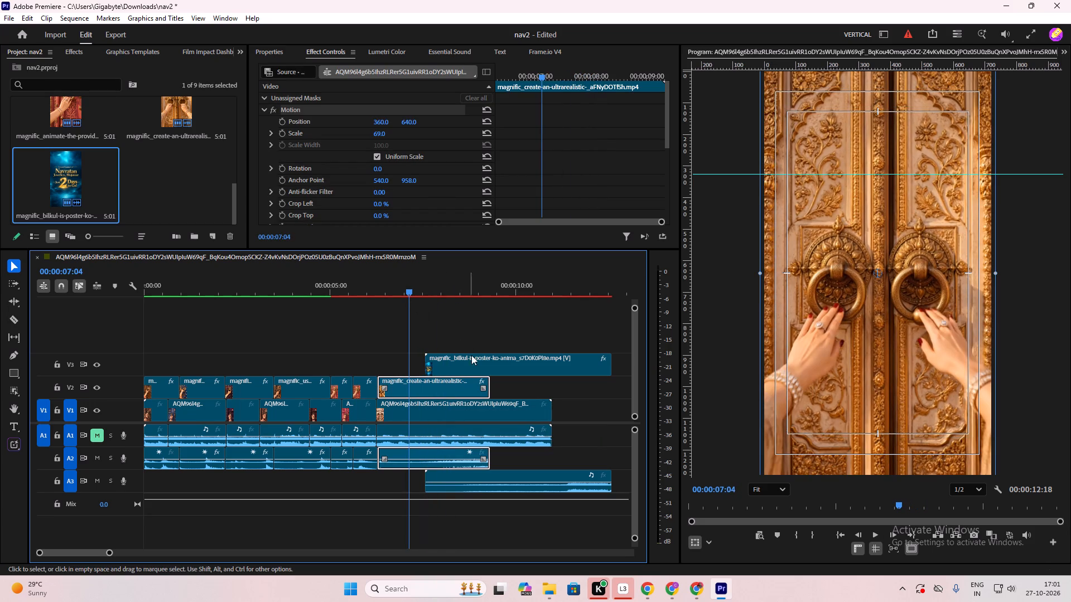
Move the poster clip later on V3 so it starts shortly after the golden double-door clip ends, checking playback between moves.
drag(477, 367, 522, 367)
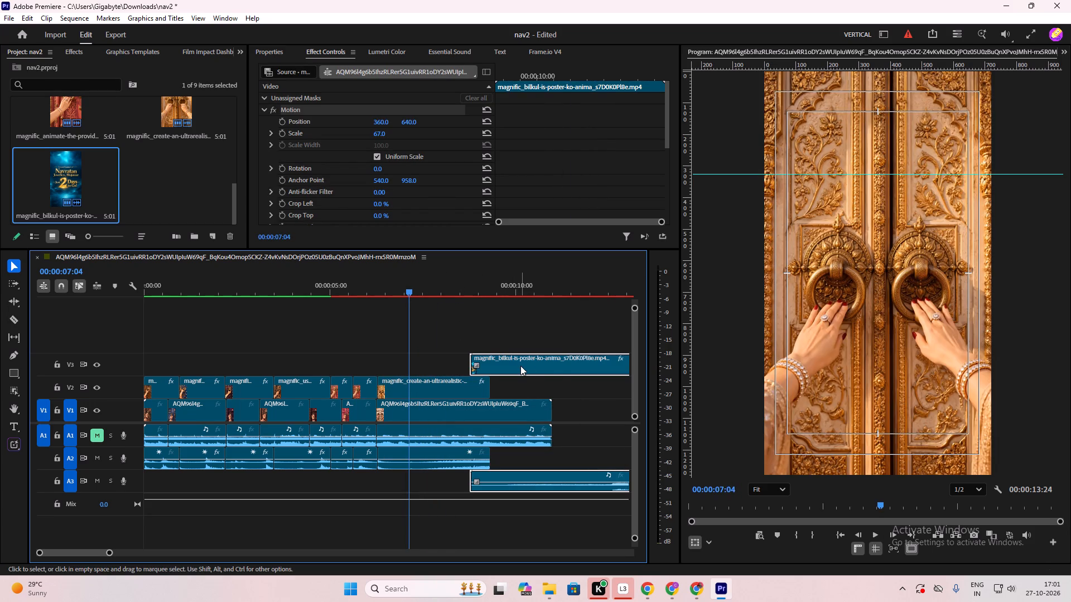
key(space)
key(space)
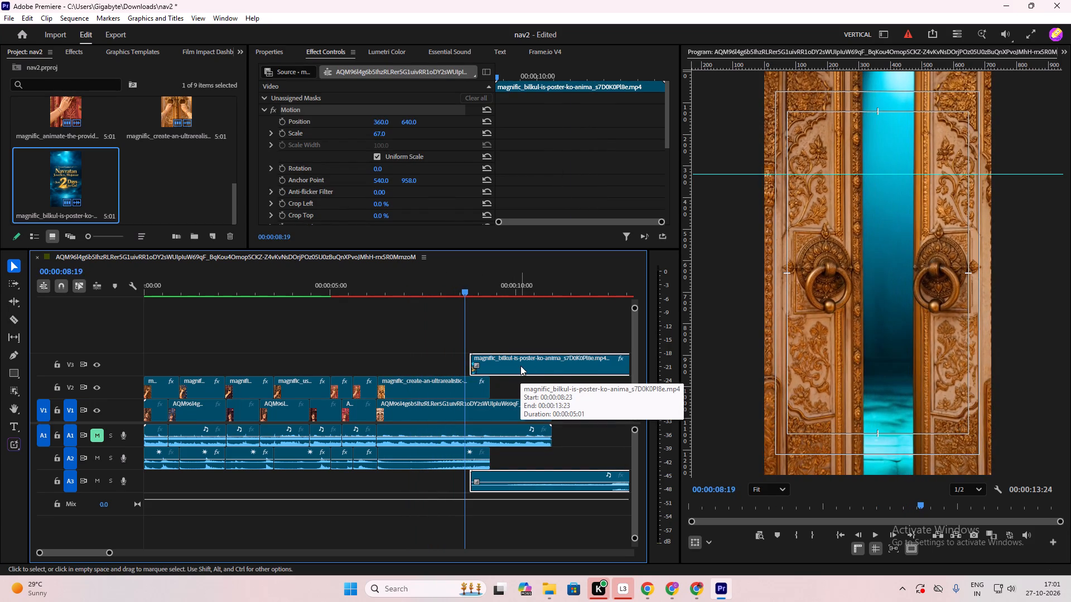
drag(517, 366, 527, 367)
key(space)
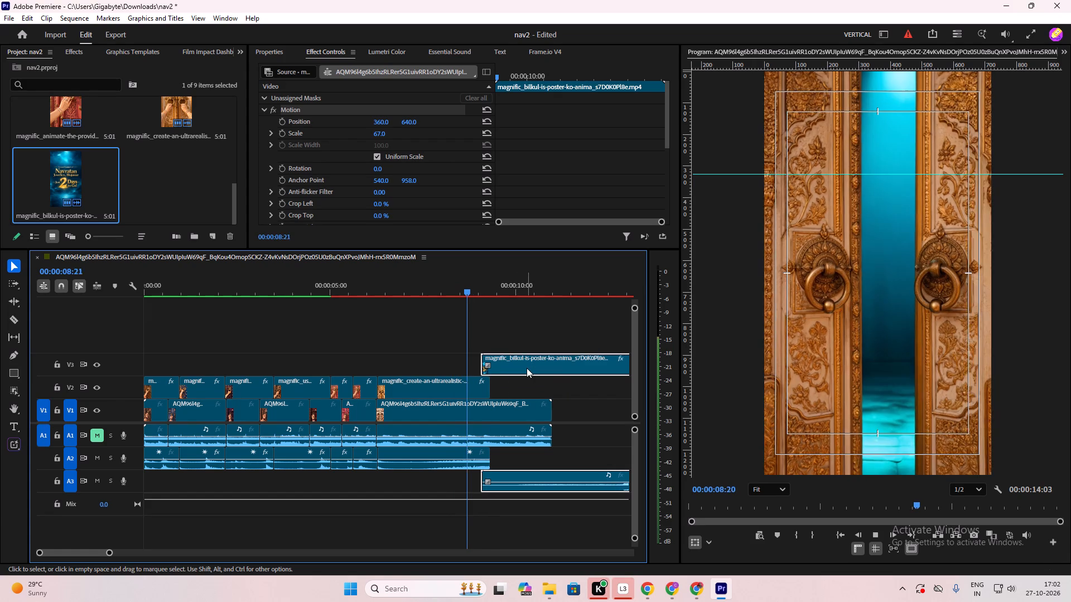
key(space)
drag(527, 368, 557, 365)
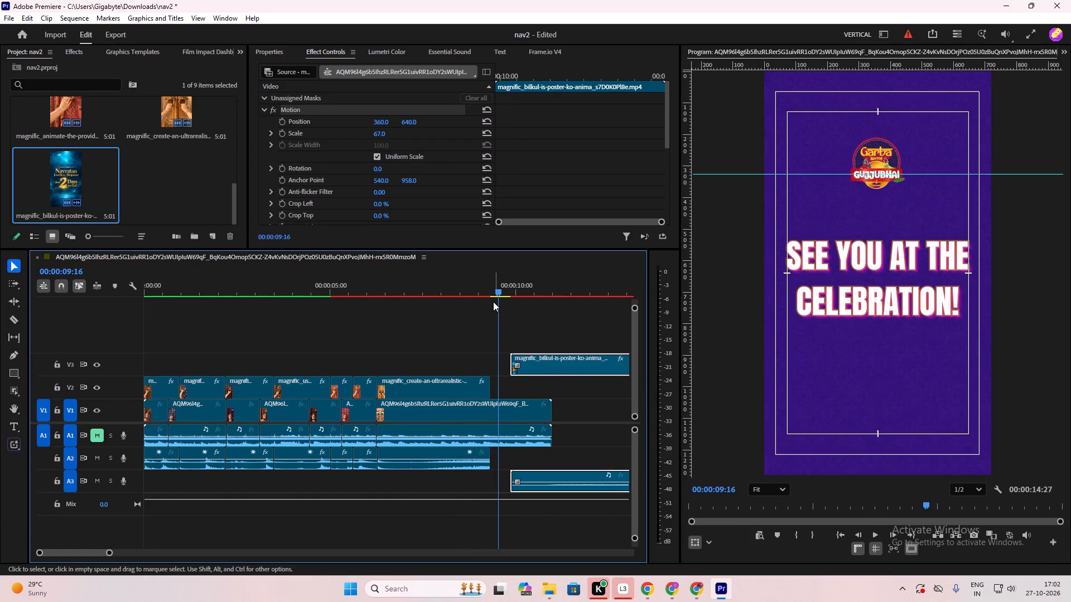
Review the golden double-door clip from the knocks through the doors opening, up to the poster clip's start.
drag(500, 292, 416, 308)
key(space)
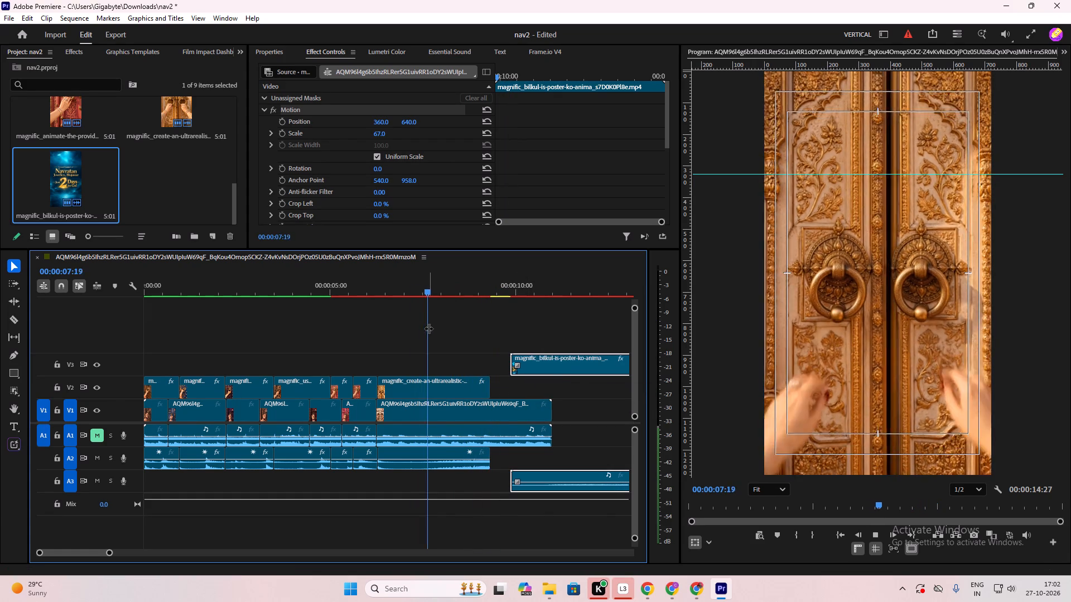
key(space)
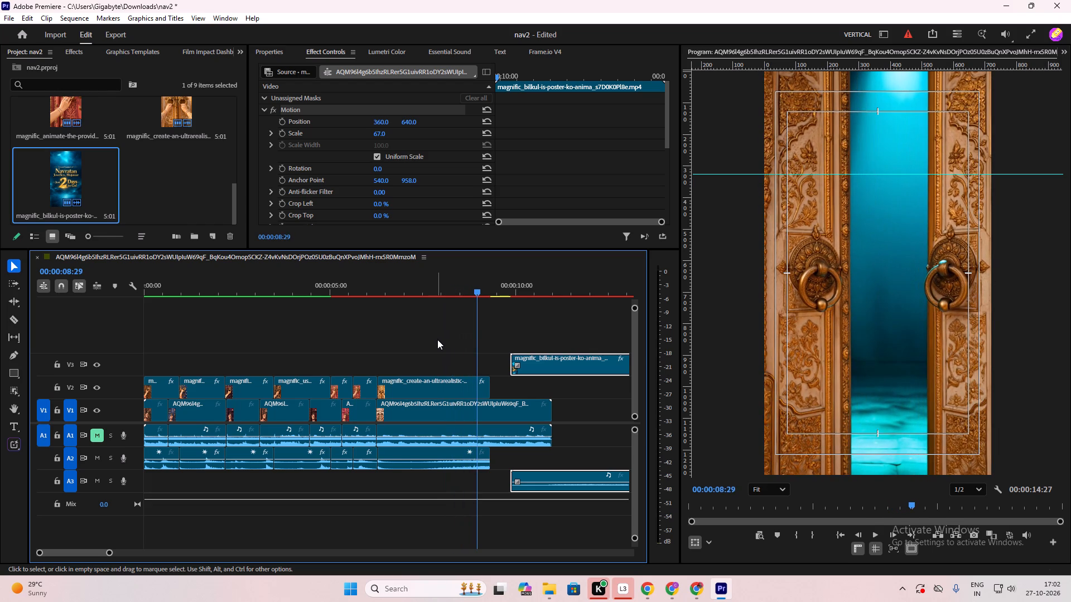
drag(477, 293, 448, 312)
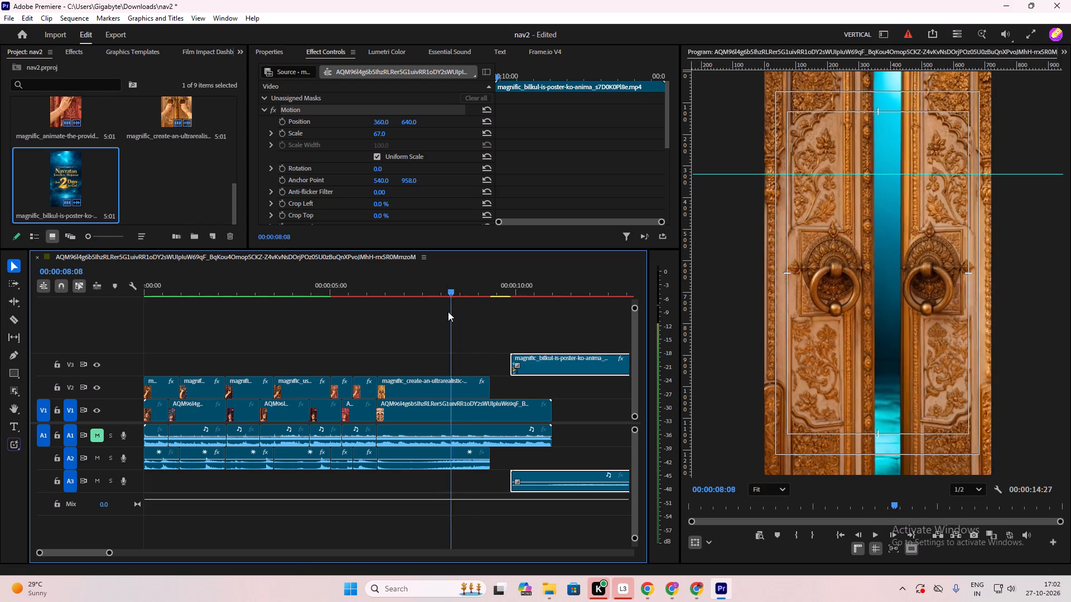
drag(448, 312, 428, 323)
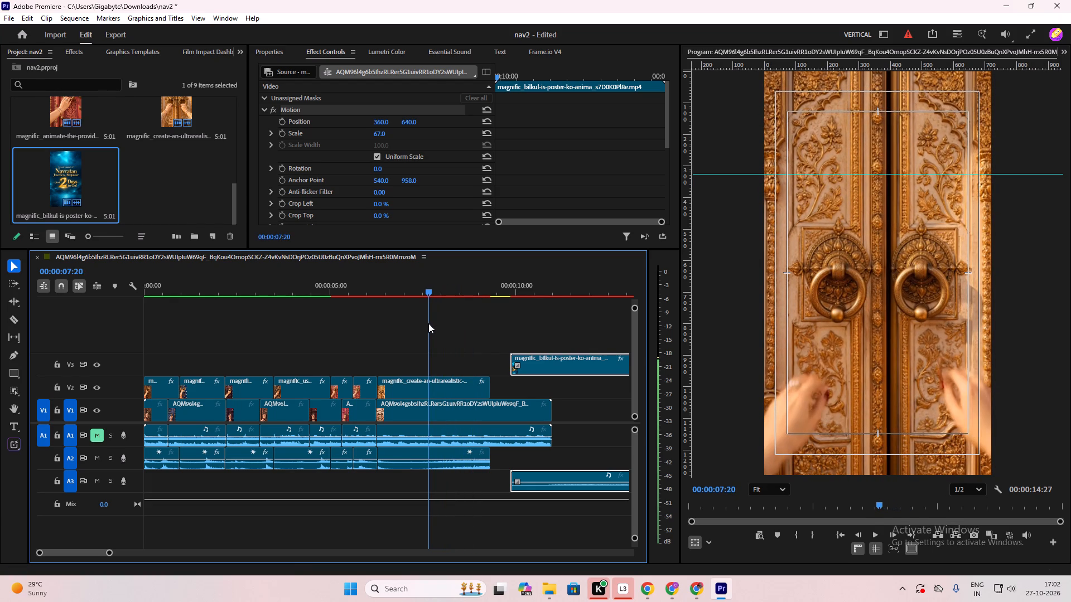
drag(428, 323, 451, 329)
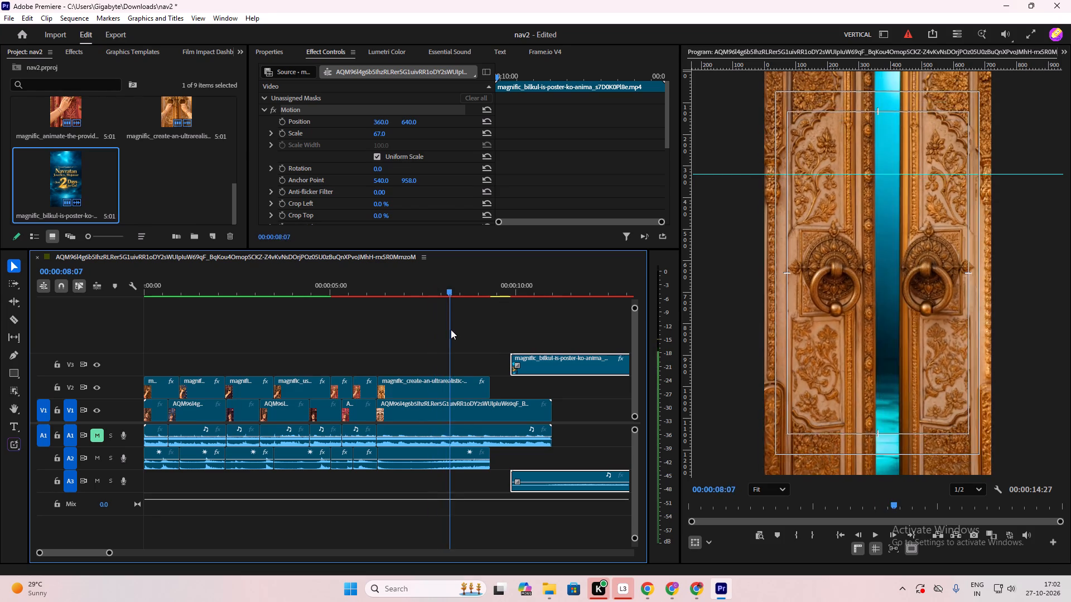
drag(451, 329, 399, 333)
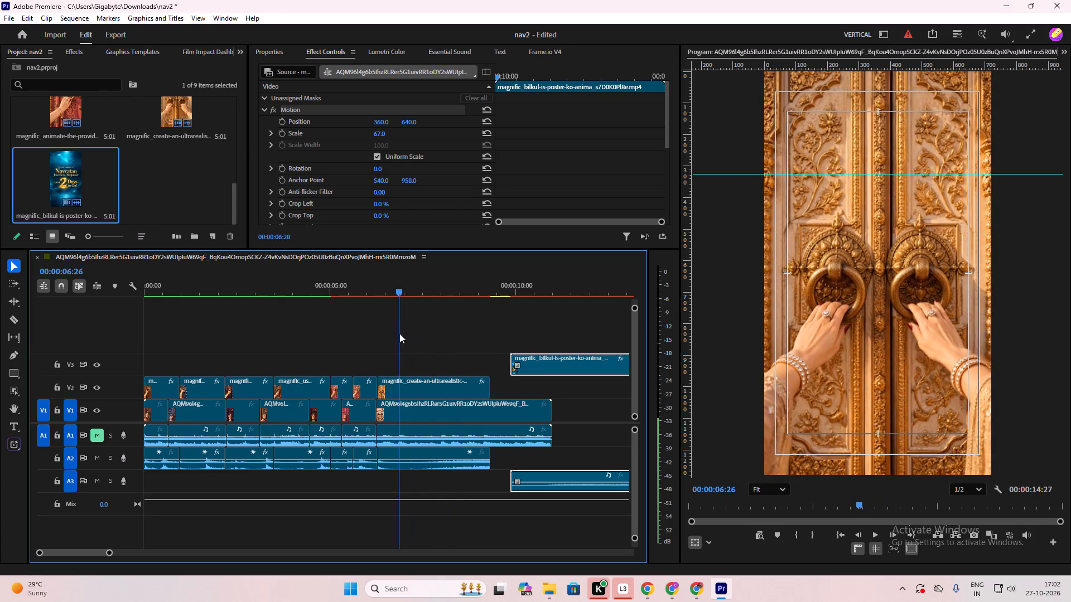
drag(399, 333, 490, 335)
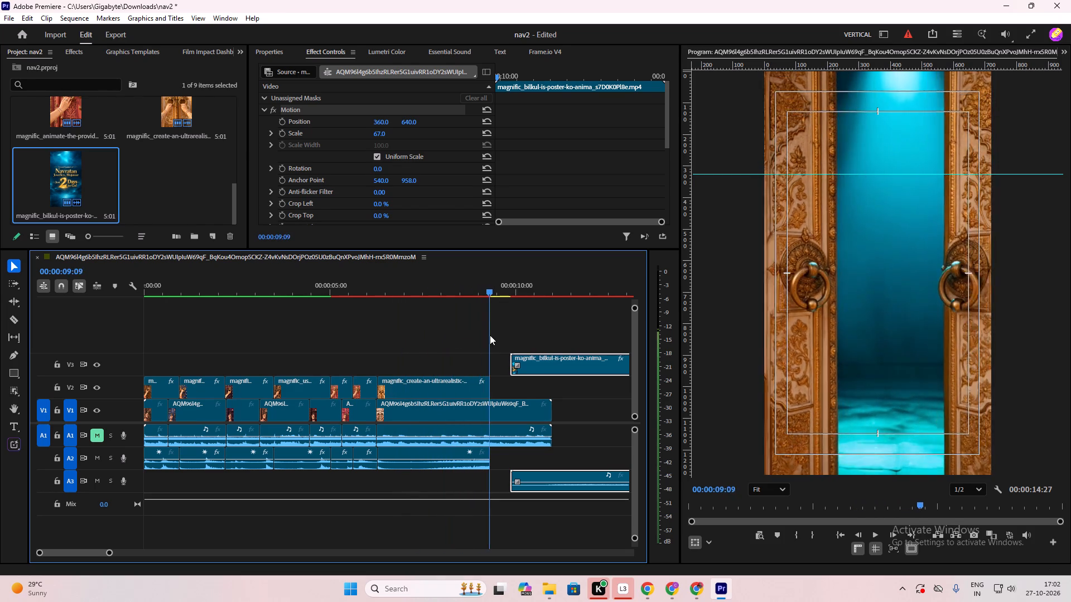
drag(490, 335, 515, 332)
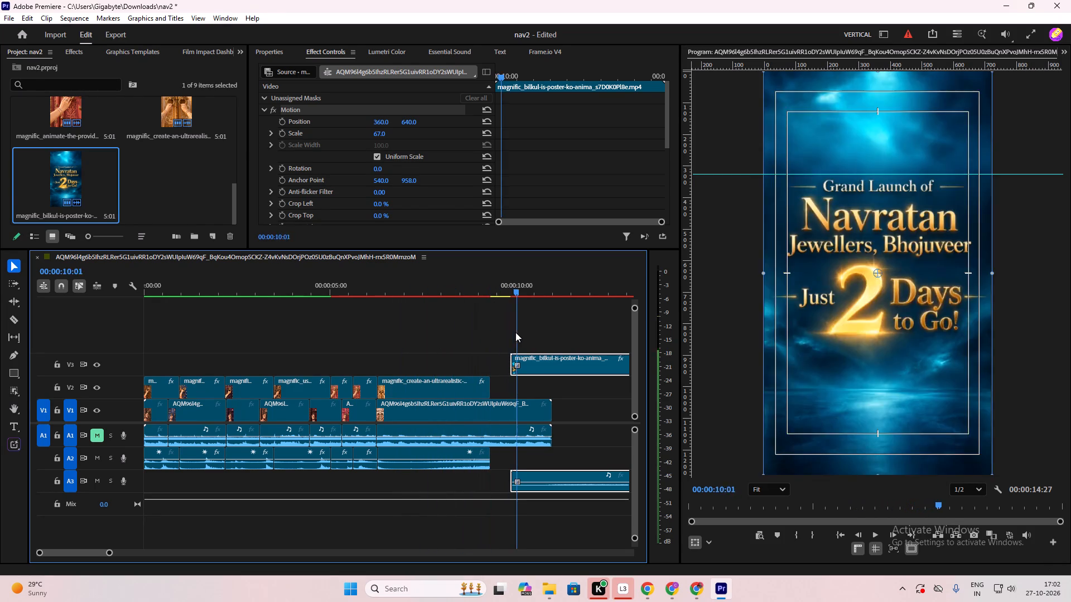
drag(515, 332, 480, 335)
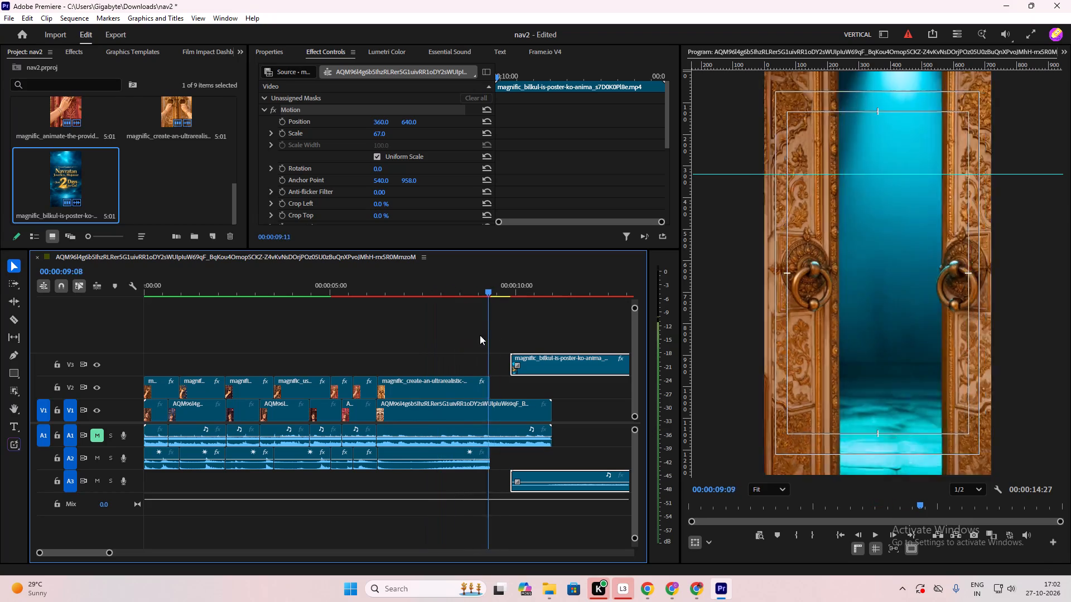
drag(480, 335, 467, 338)
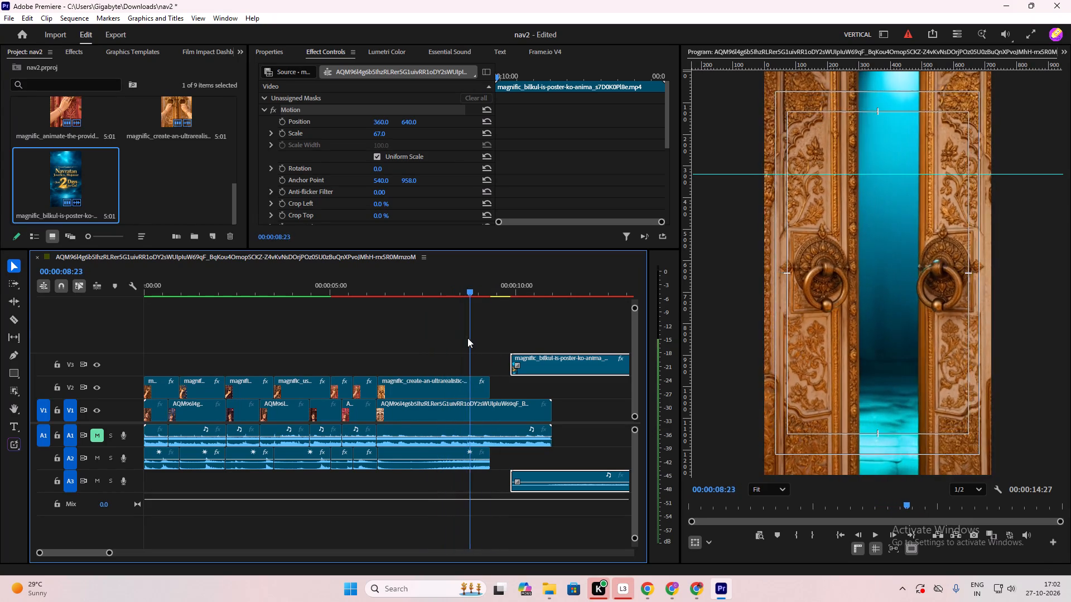
Create an object mask over the door panels of the golden double-door clip at 00:00:06:19.
drag(467, 338, 395, 347)
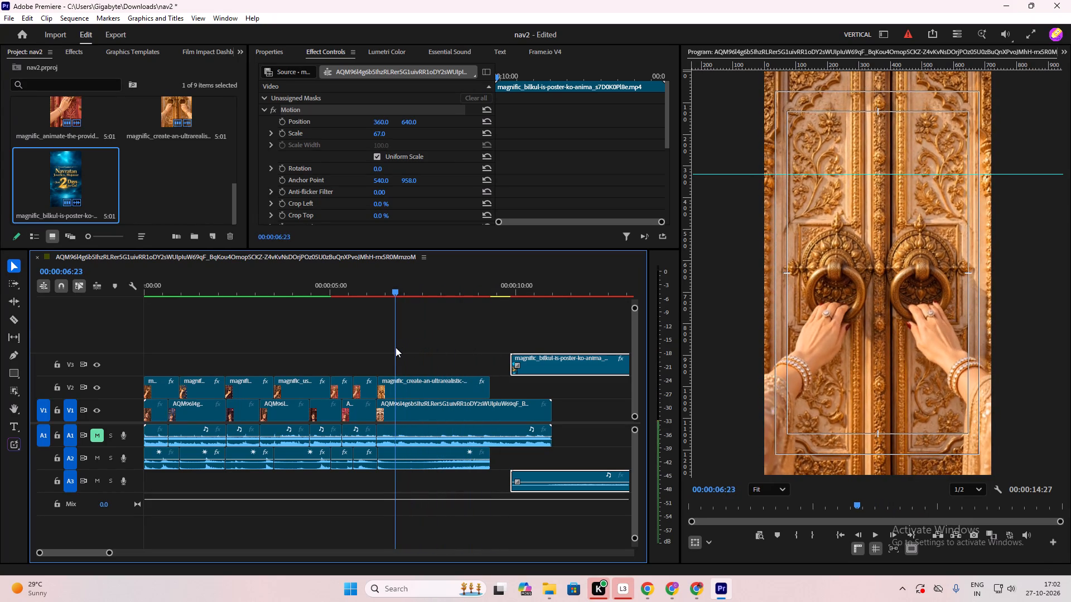
drag(395, 347, 390, 351)
click(411, 381)
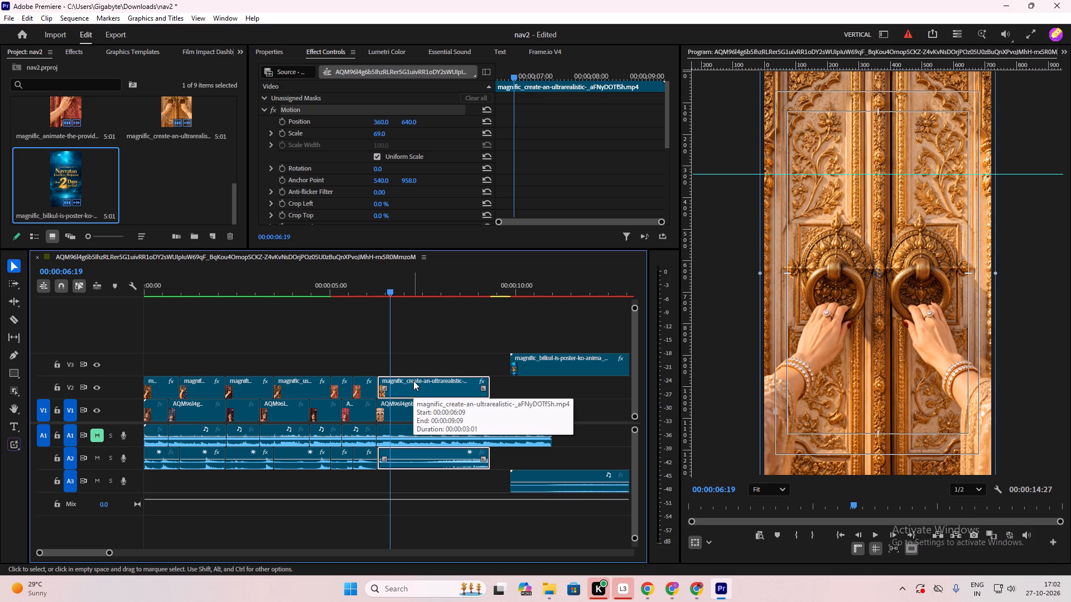
click(12, 396)
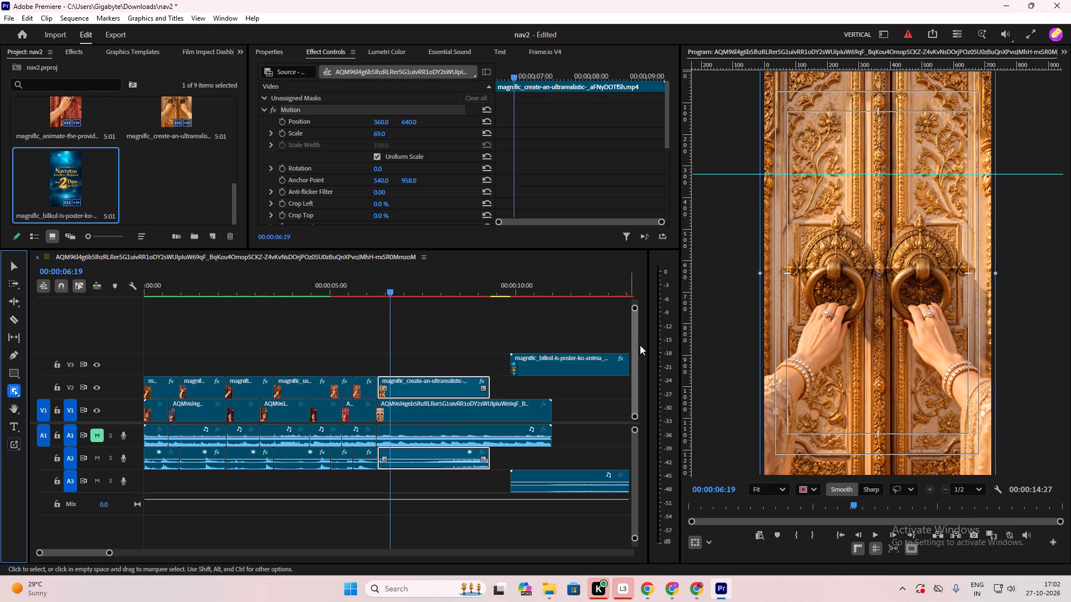
click(696, 545)
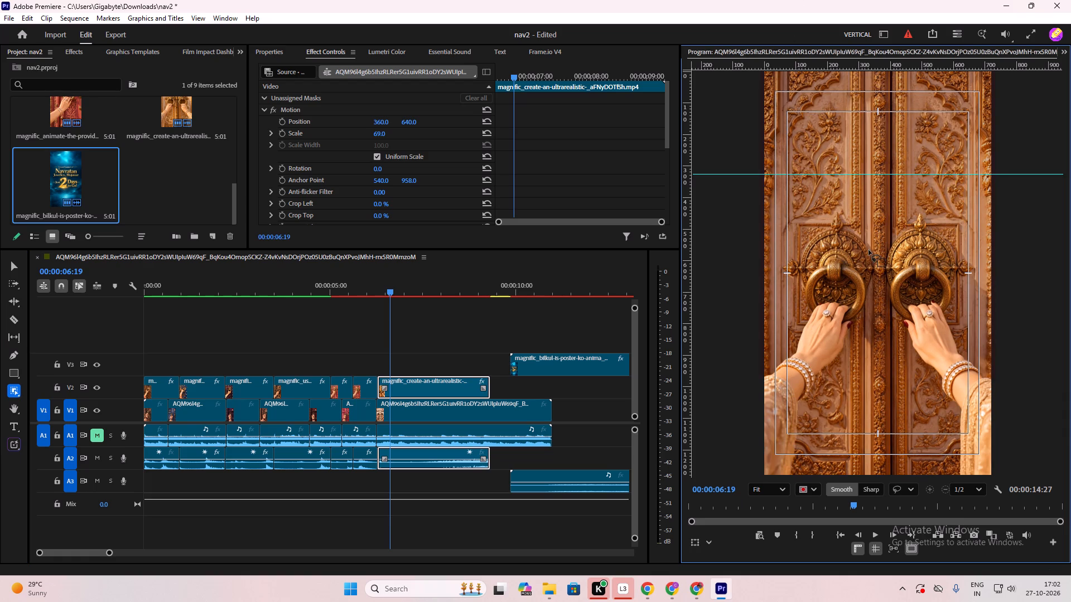
click(817, 219)
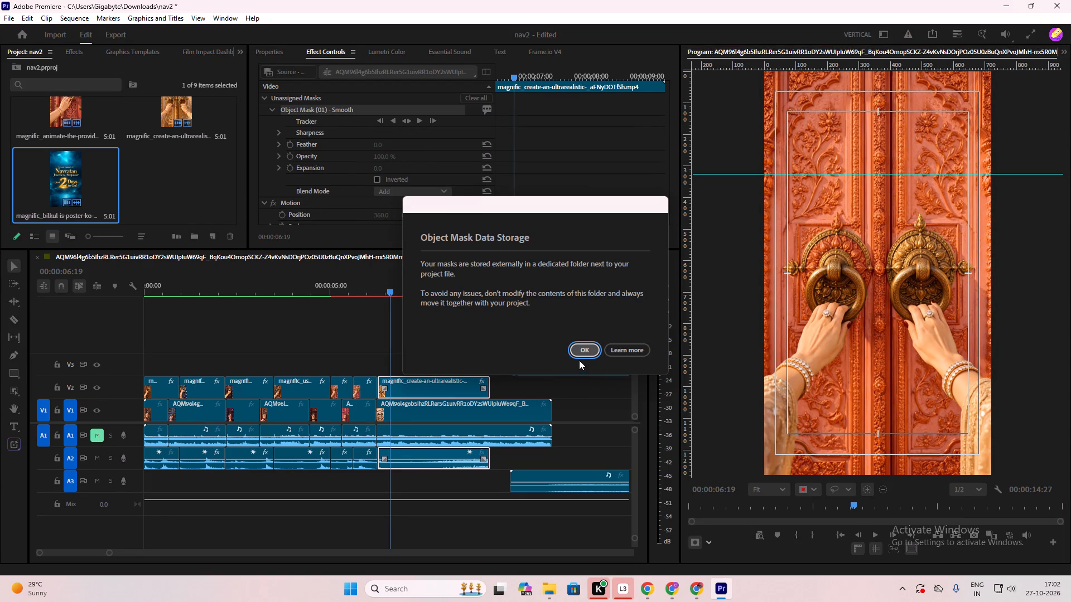
click(576, 356)
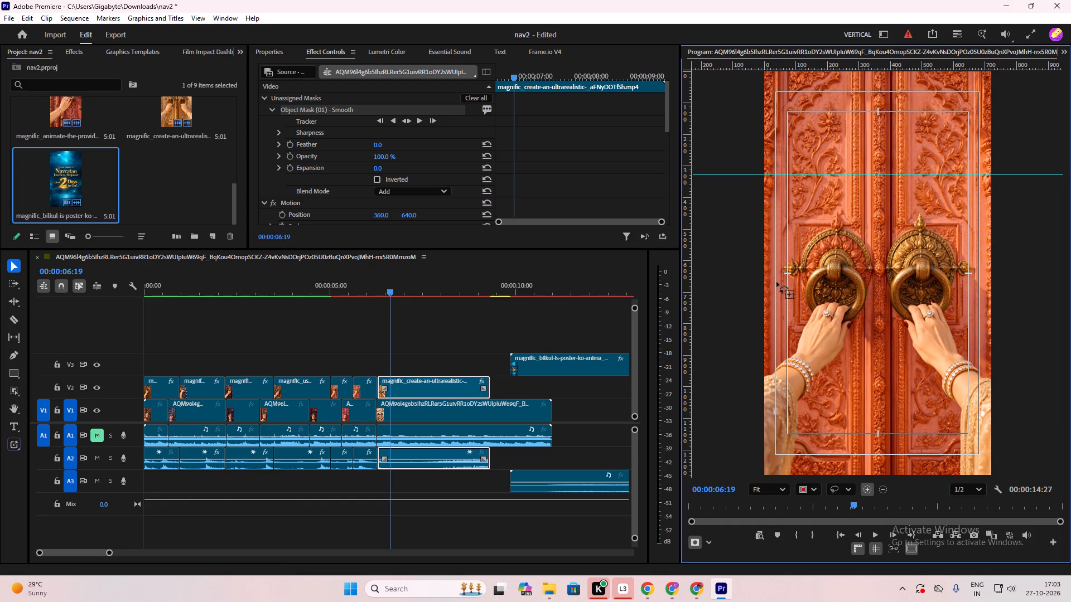
Extend the object mask to include the hands, the knocker rings and their ornate plates along with the doors.
click(831, 327)
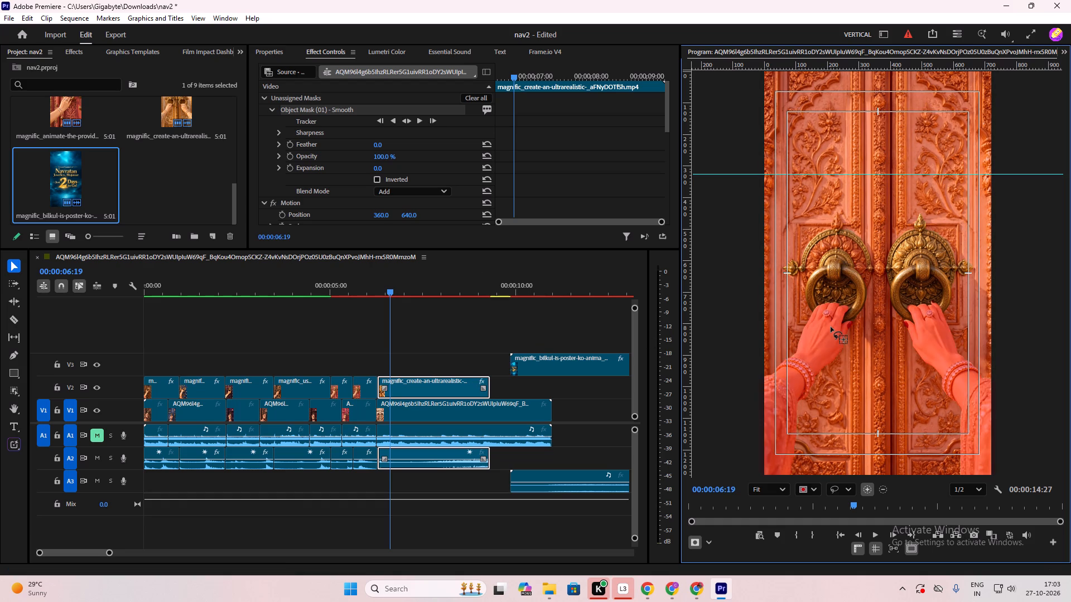
click(840, 274)
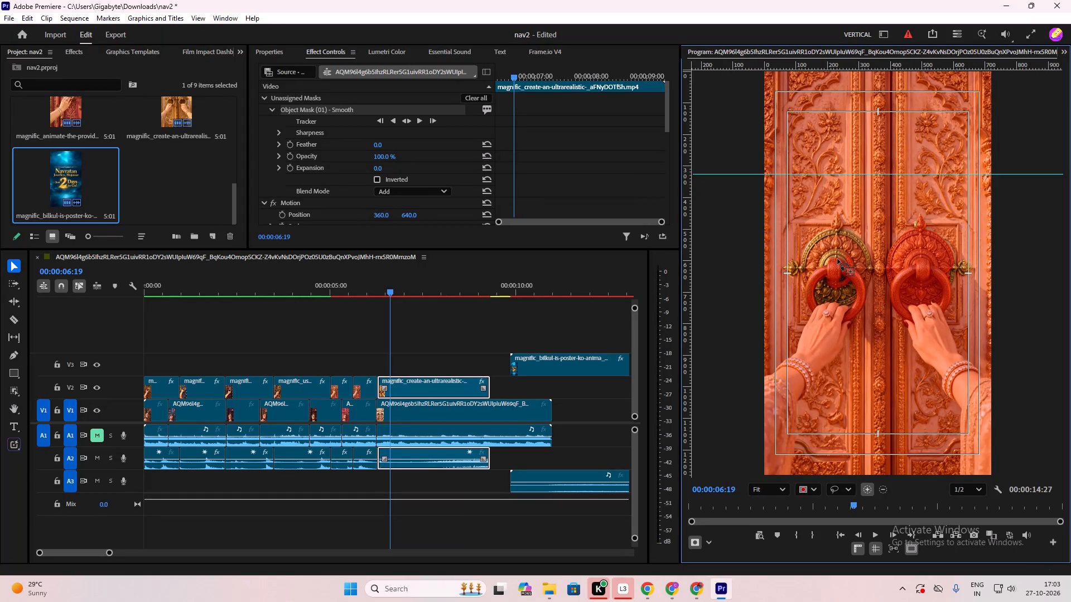
click(836, 258)
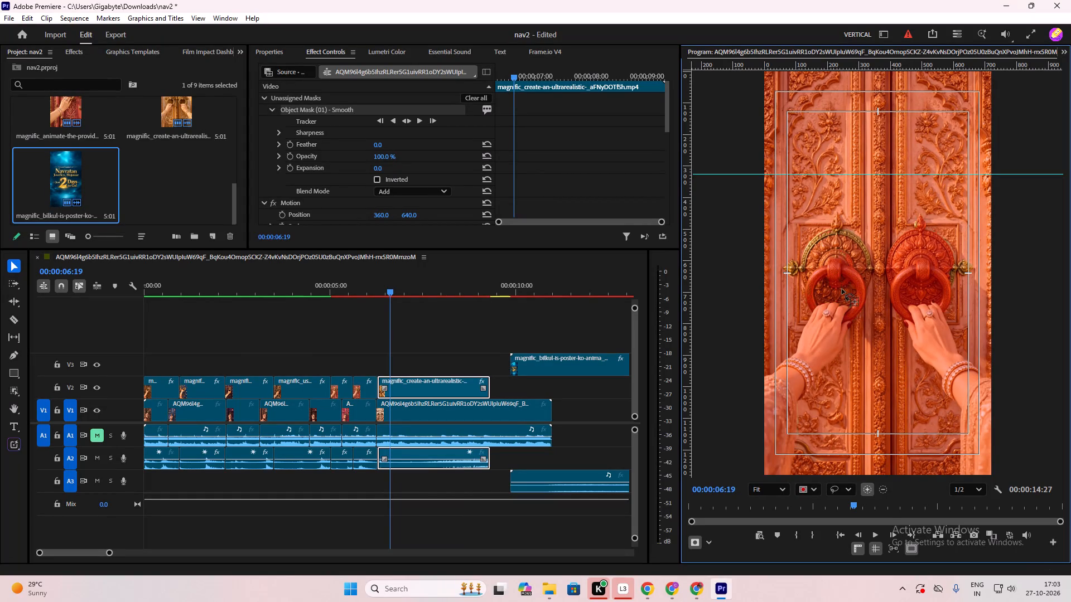
click(850, 236)
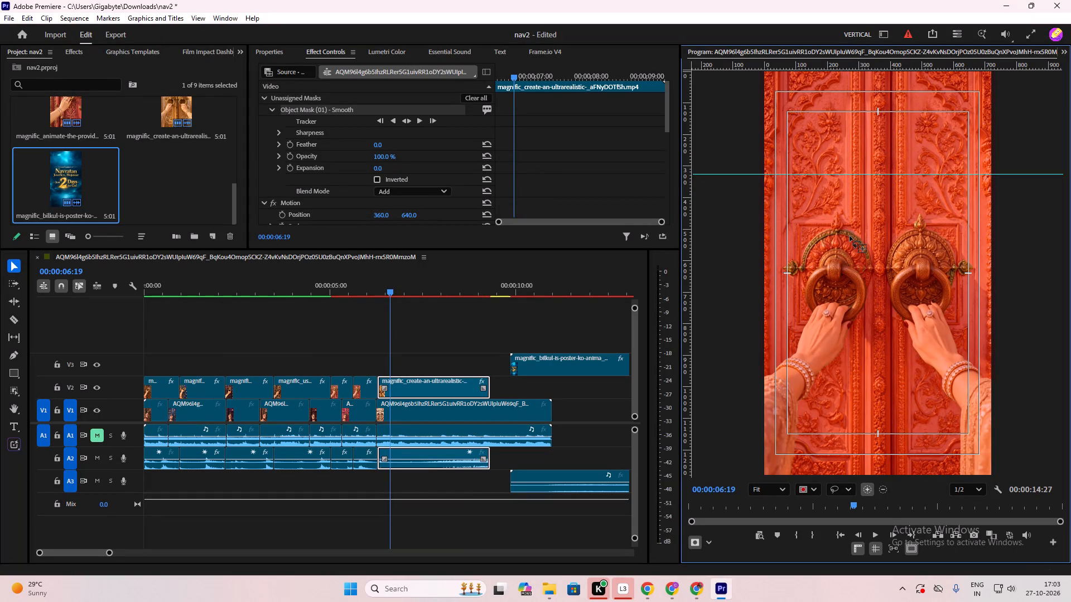
click(845, 234)
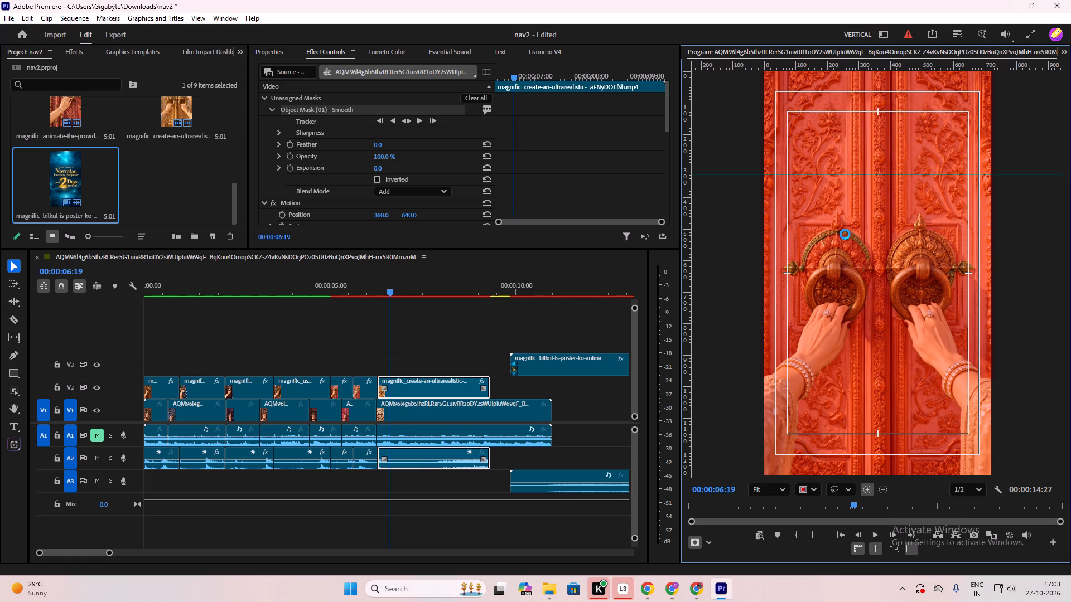
click(851, 236)
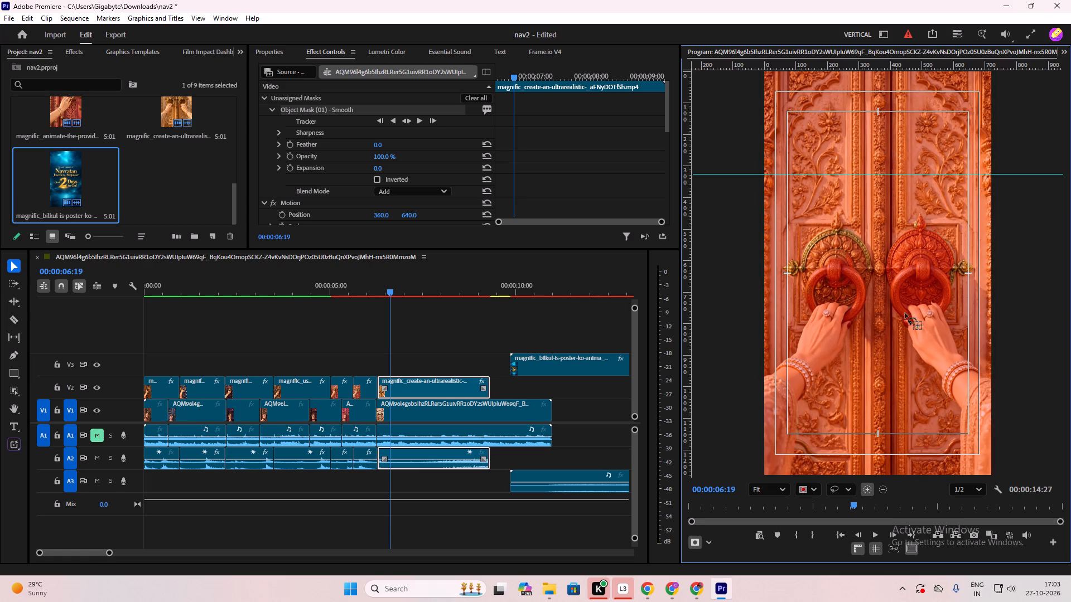
click(881, 370)
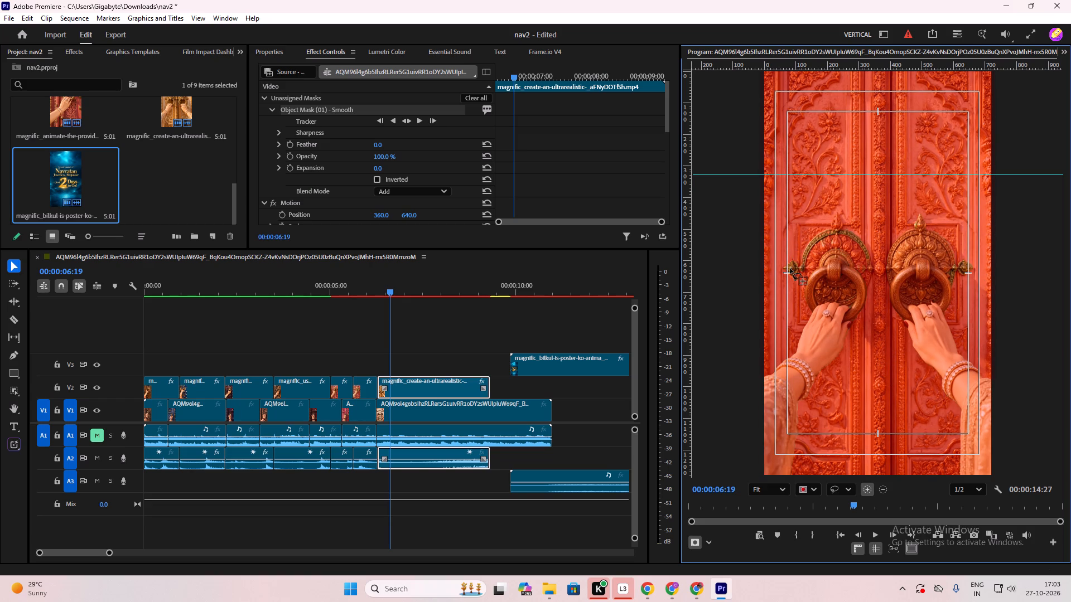
drag(790, 225, 988, 232)
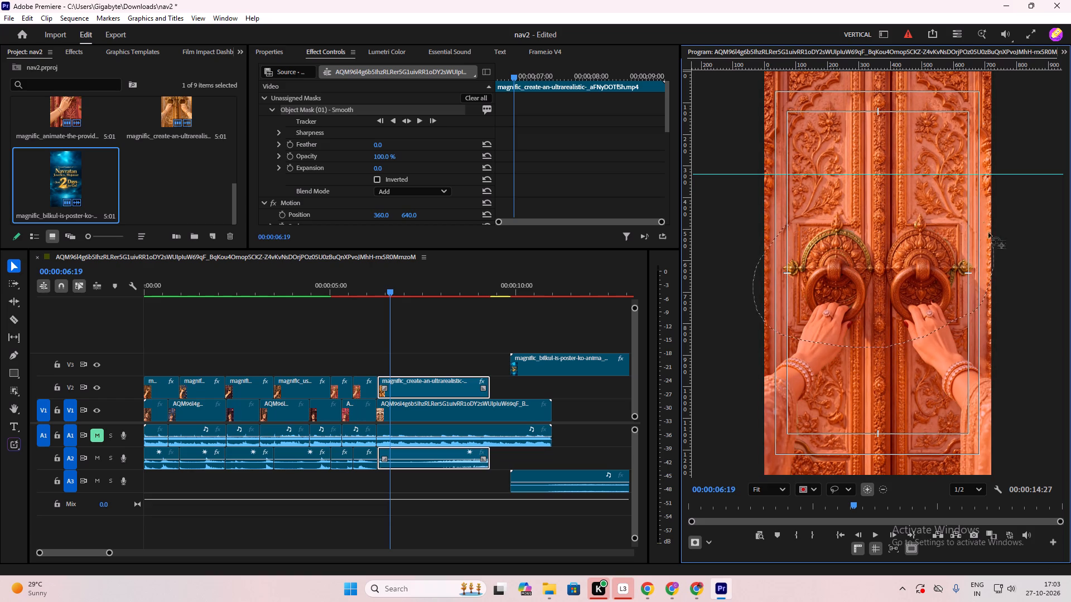
drag(988, 232, 756, 242)
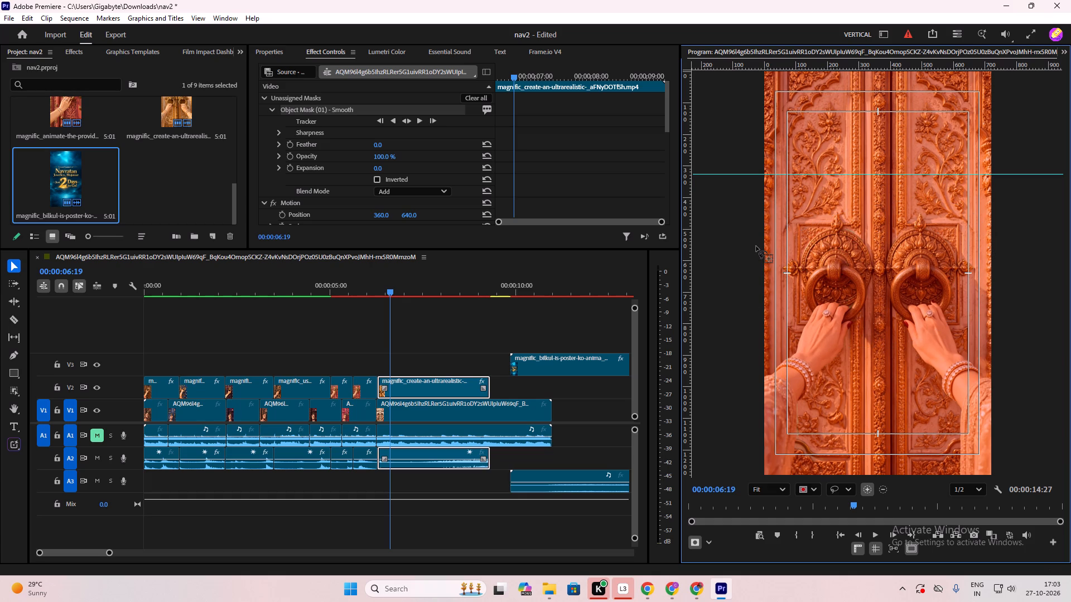
Track the object mask forward and backward through the golden double-door clip.
click(405, 123)
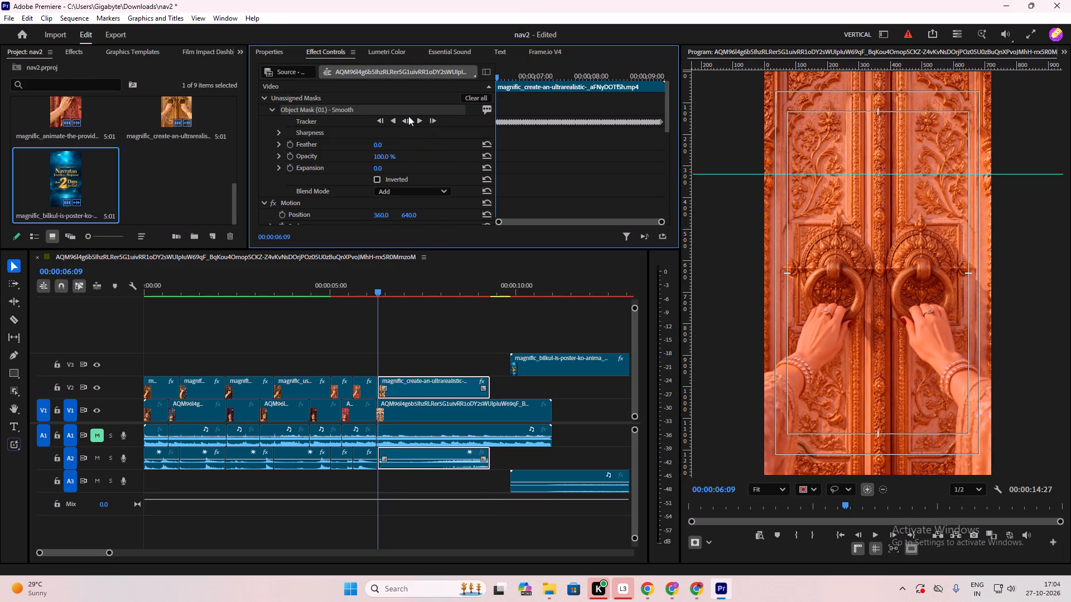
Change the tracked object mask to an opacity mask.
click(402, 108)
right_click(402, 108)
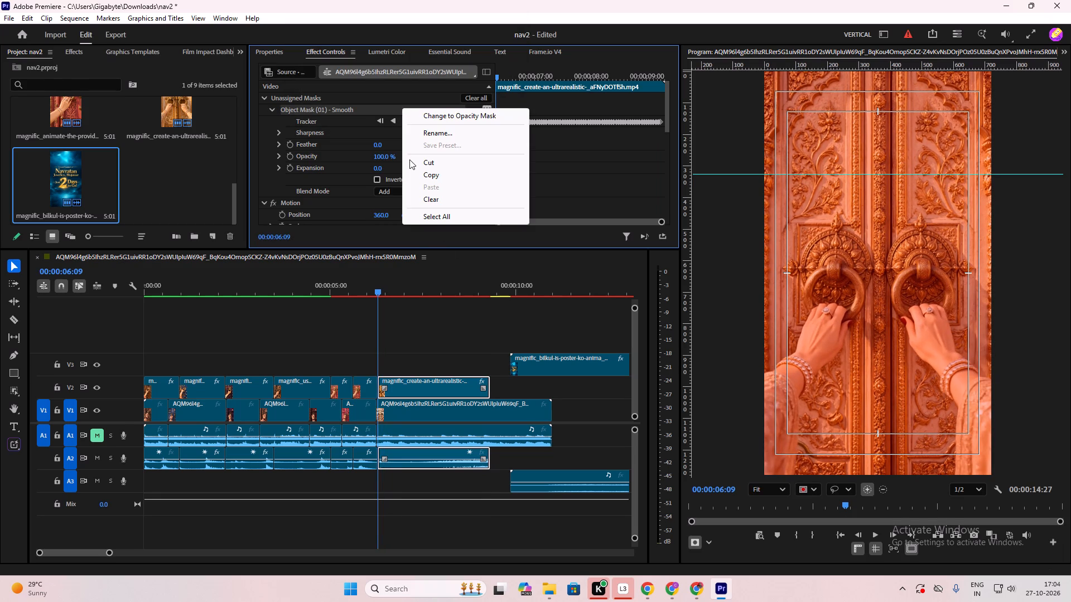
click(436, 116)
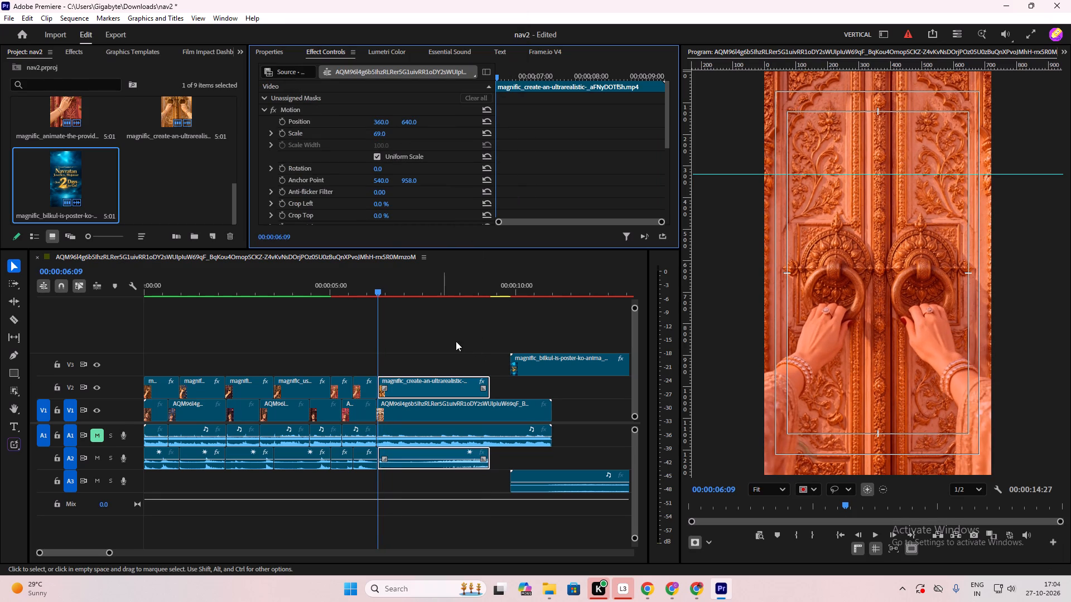
Play and scrub the double-door clip from the knock through the opening to check how the mask follows the doors.
key(space)
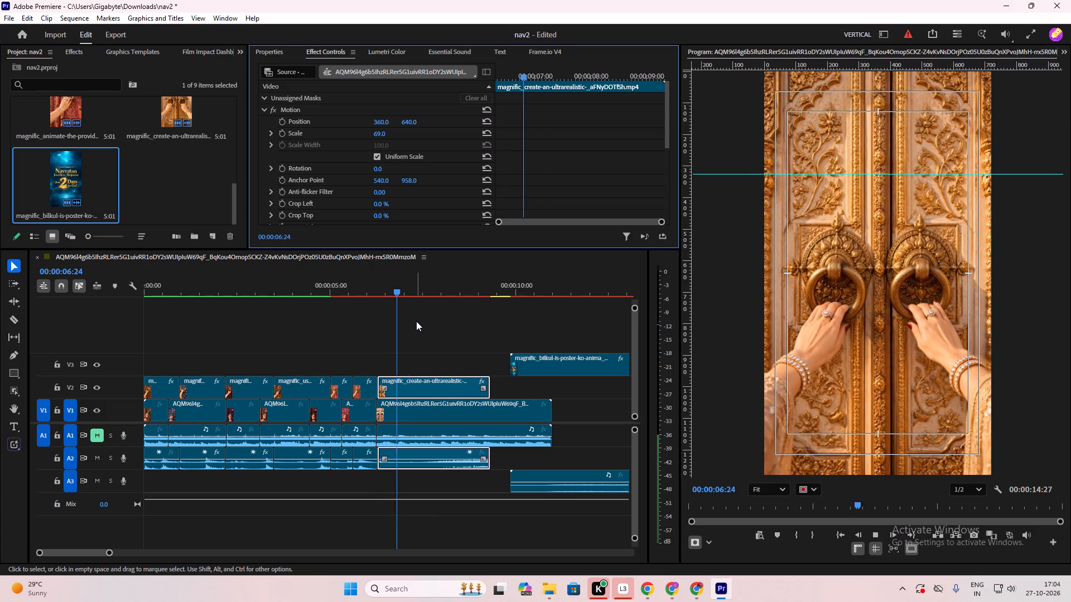
key(space)
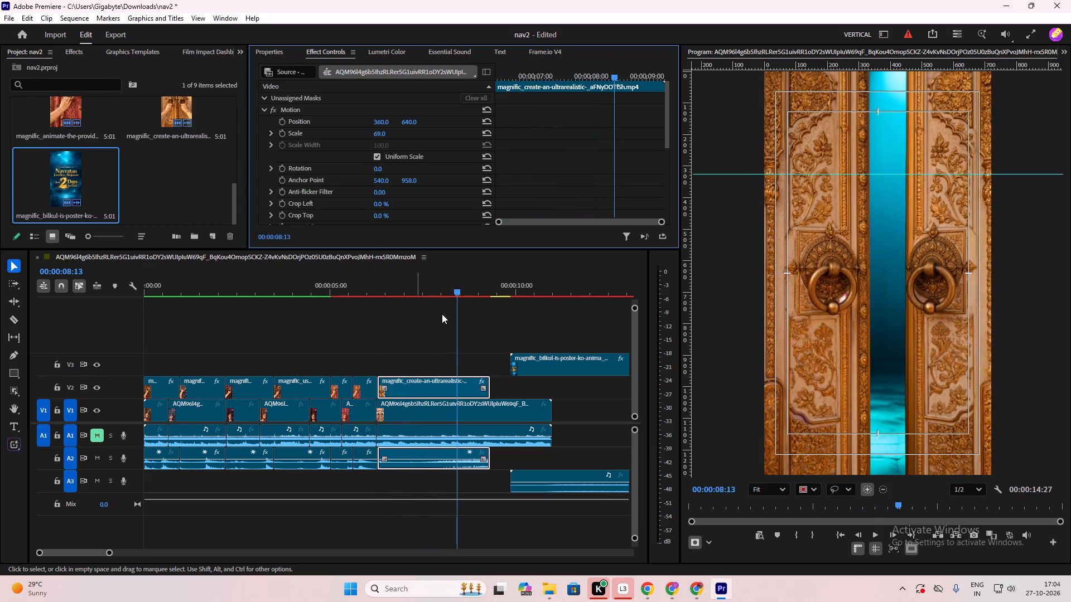
drag(457, 289, 417, 315)
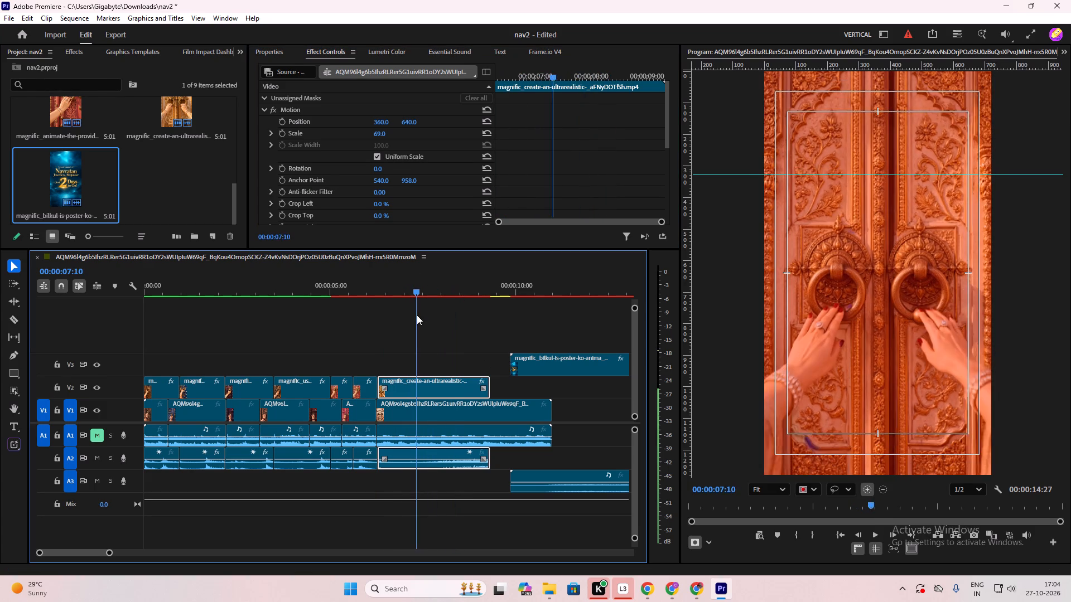
drag(417, 315, 477, 327)
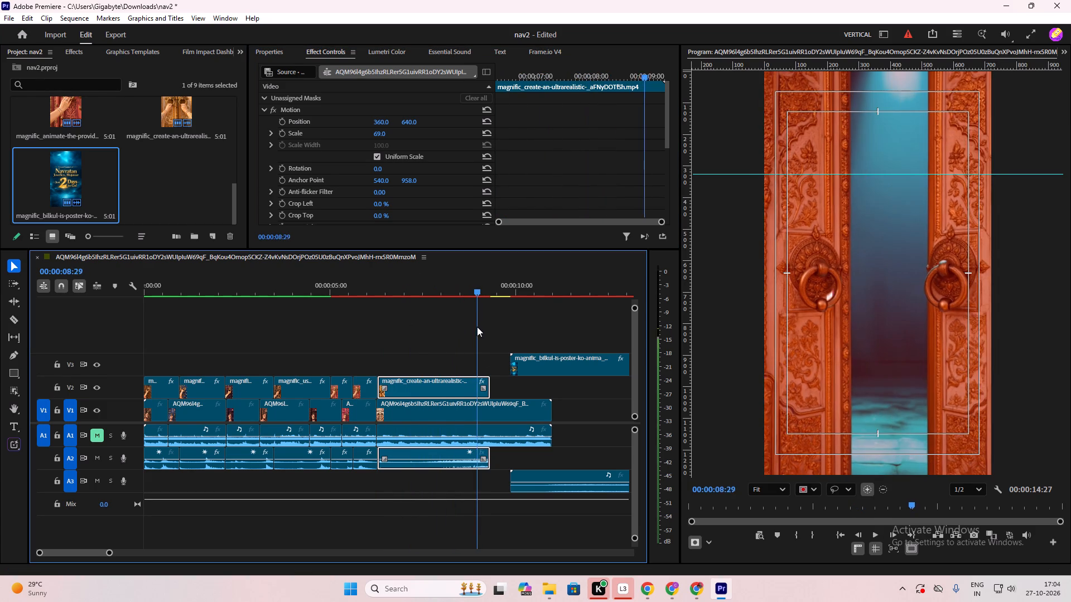
drag(477, 327, 464, 326)
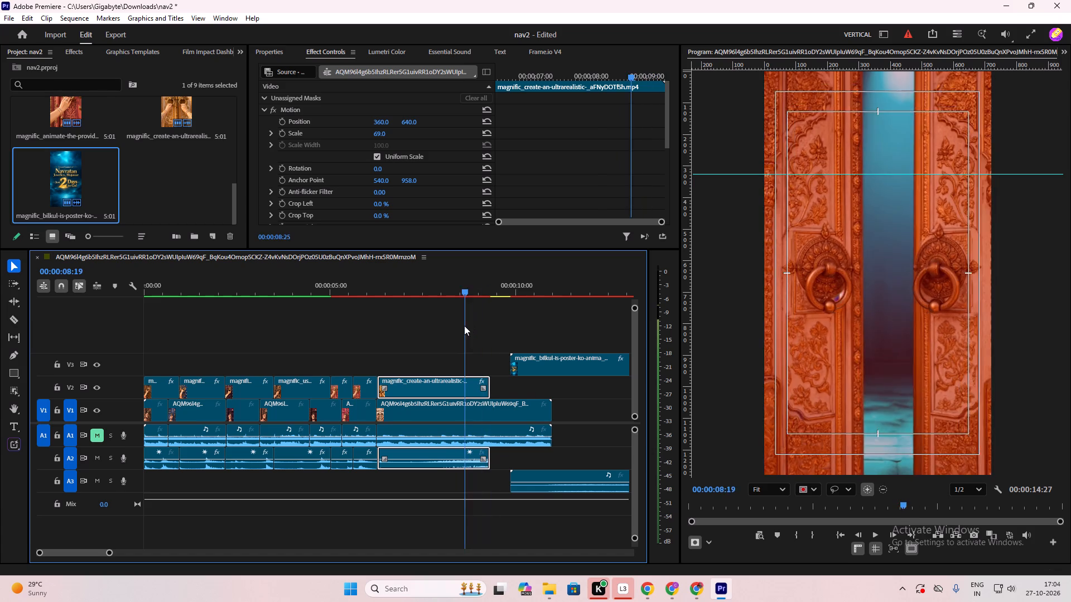
drag(464, 326, 409, 329)
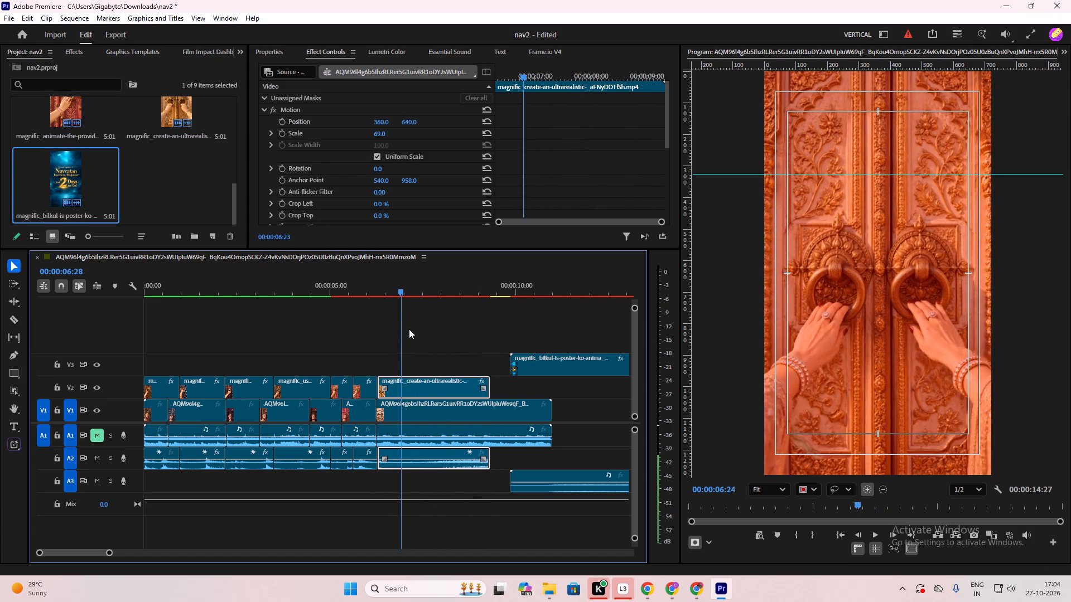
drag(409, 329, 442, 329)
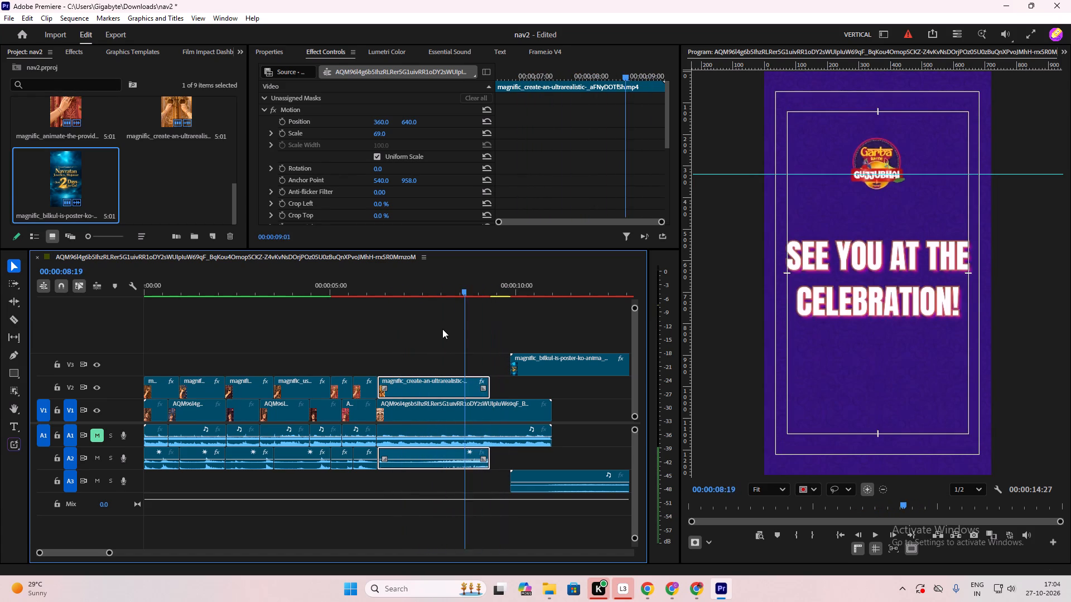
drag(442, 329, 440, 332)
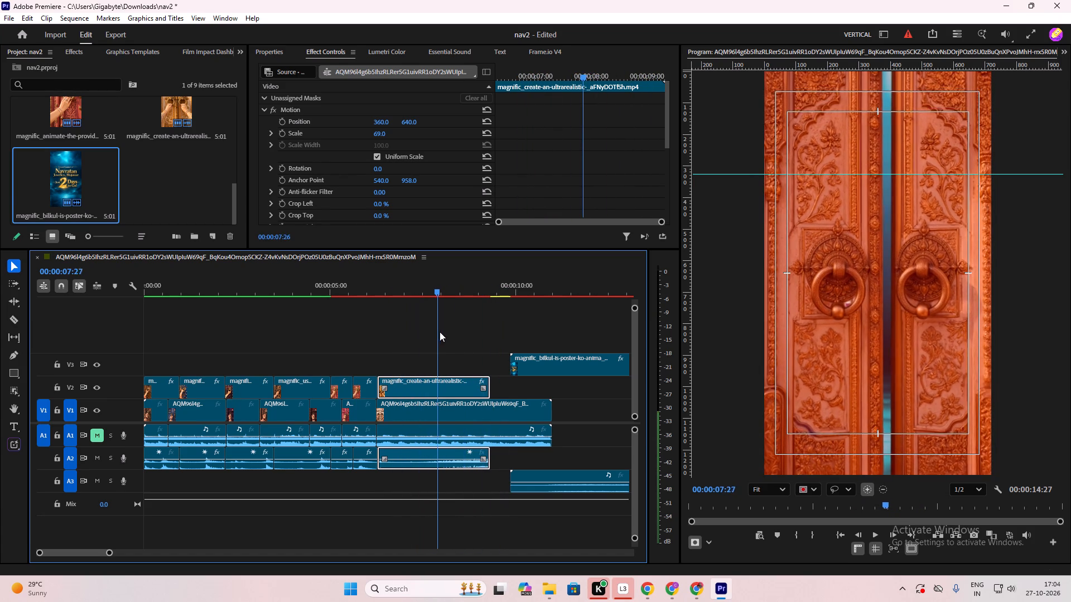
drag(440, 332, 436, 334)
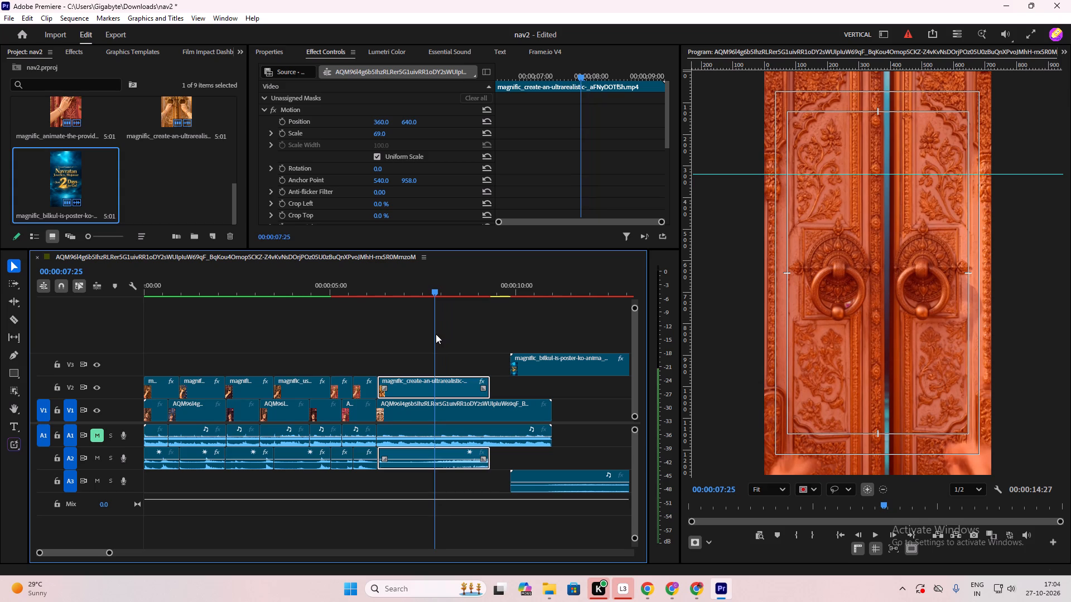
drag(436, 334, 435, 334)
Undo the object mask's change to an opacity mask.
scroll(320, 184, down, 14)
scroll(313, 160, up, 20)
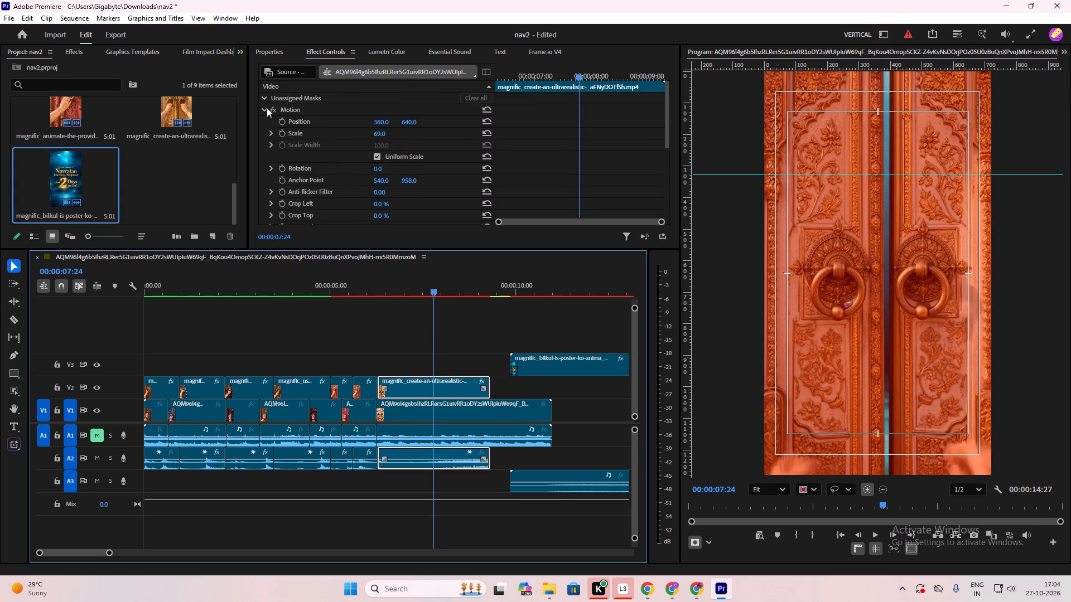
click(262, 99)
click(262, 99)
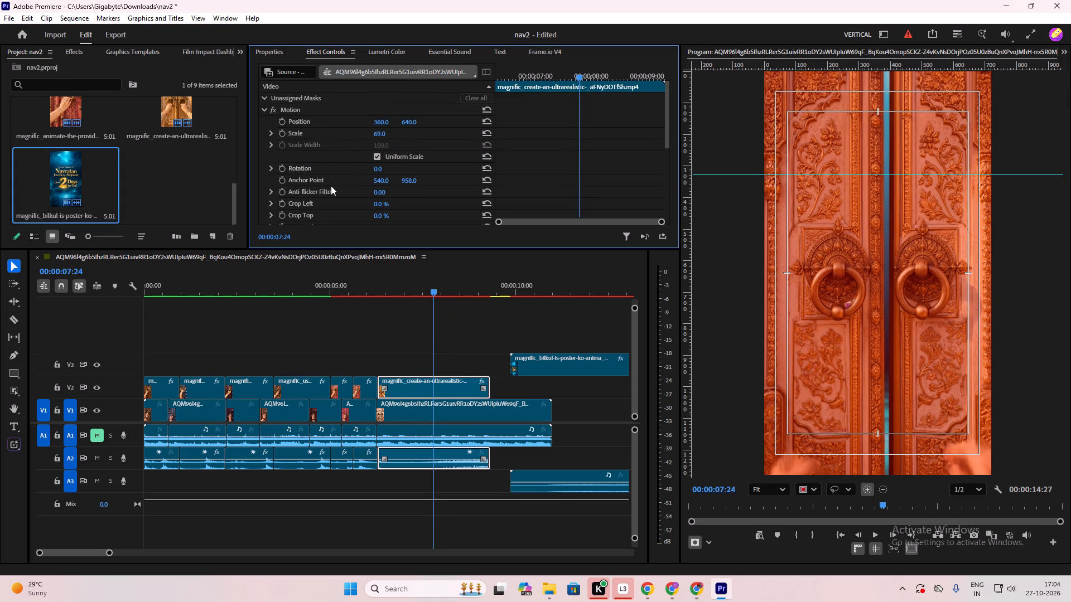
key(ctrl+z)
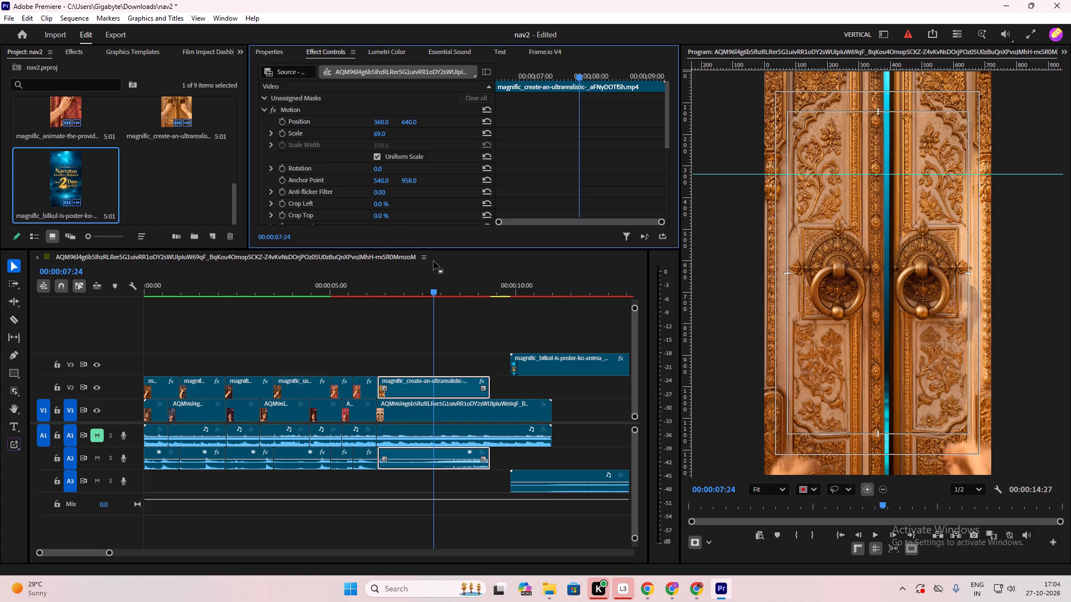
Convert the double-door clip's tracked object mask to an opacity mask.
right_click(335, 105)
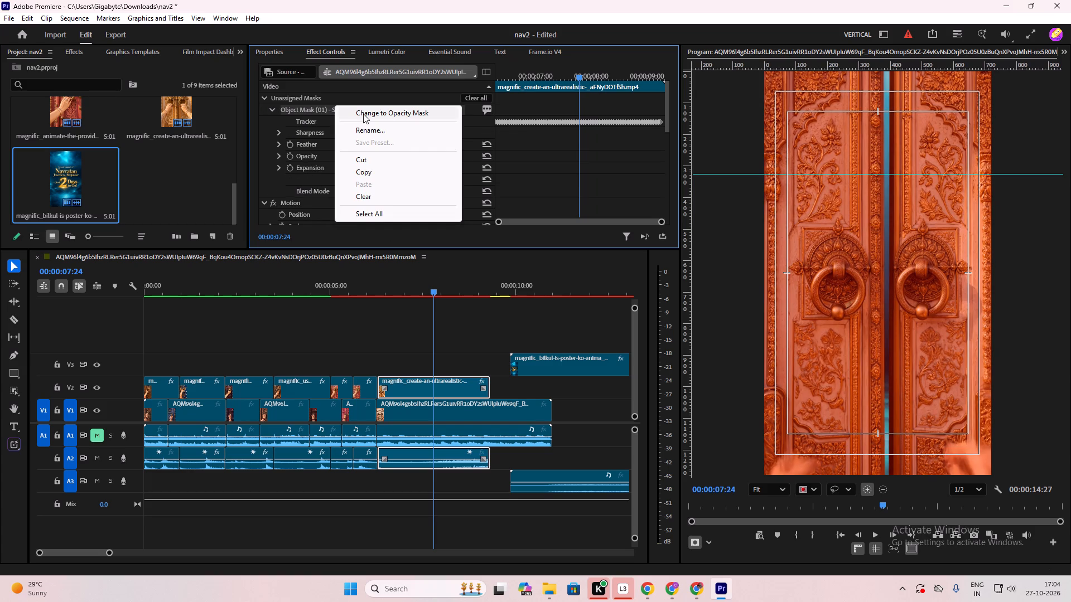
click(382, 116)
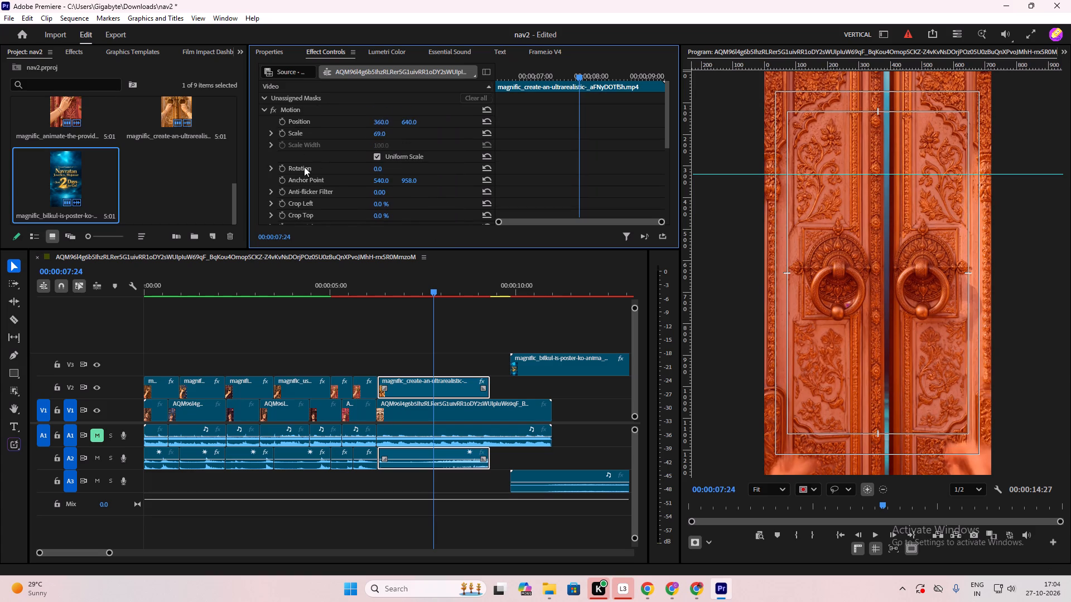
Look through the double-door clip's effect properties and unassigned masks for the converted mask.
scroll(304, 167, down, 16)
scroll(302, 164, up, 5)
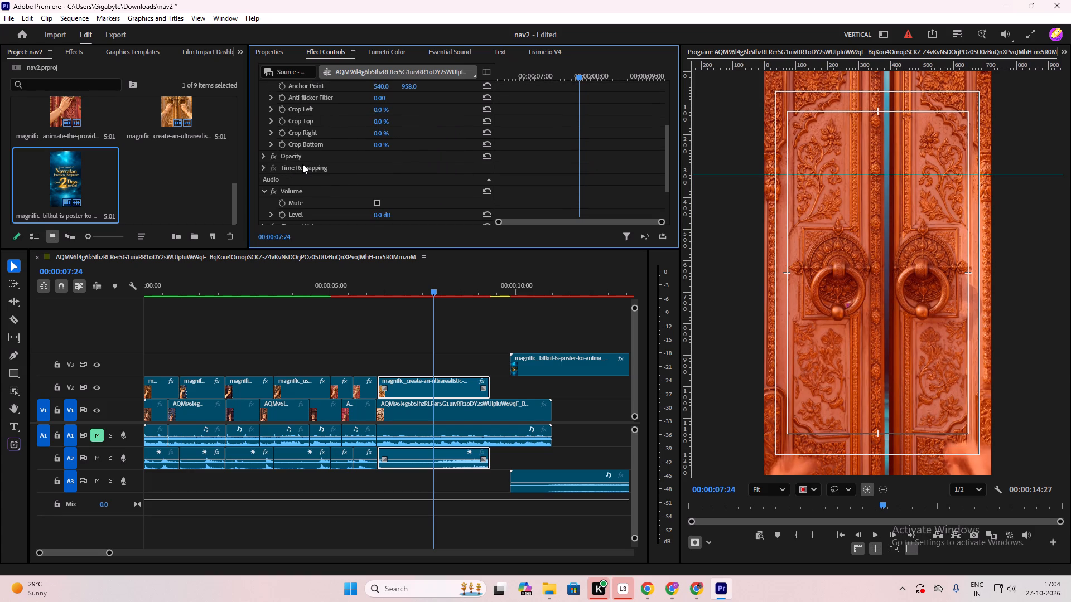
scroll(302, 164, up, 16)
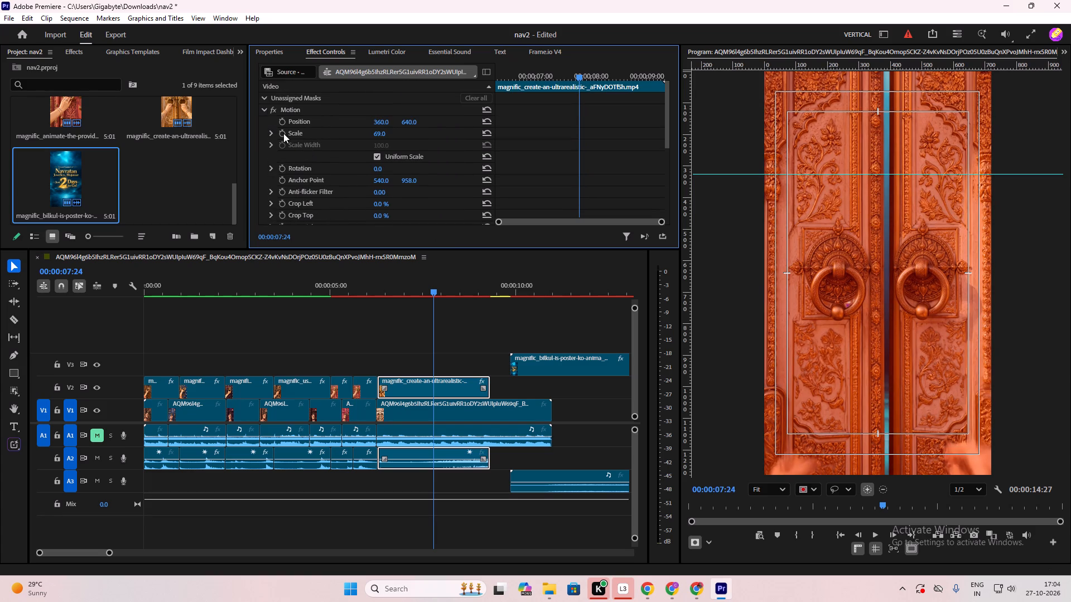
click(264, 99)
click(264, 99)
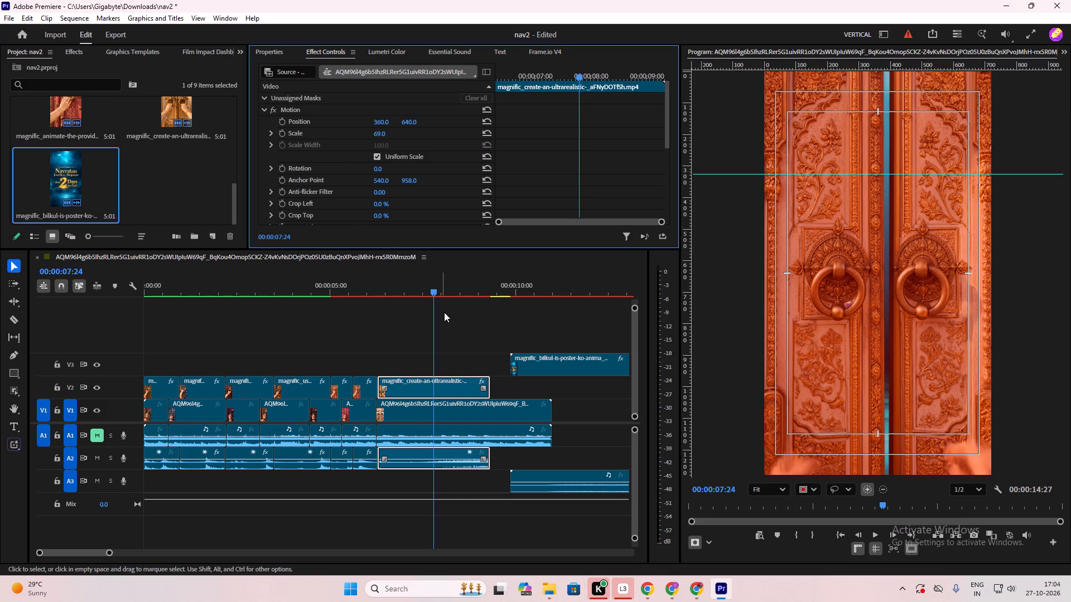
Play and scrub the double-door clip from the knock through the opening to examine the effect of the opacity mask.
drag(435, 287, 385, 309)
click(431, 326)
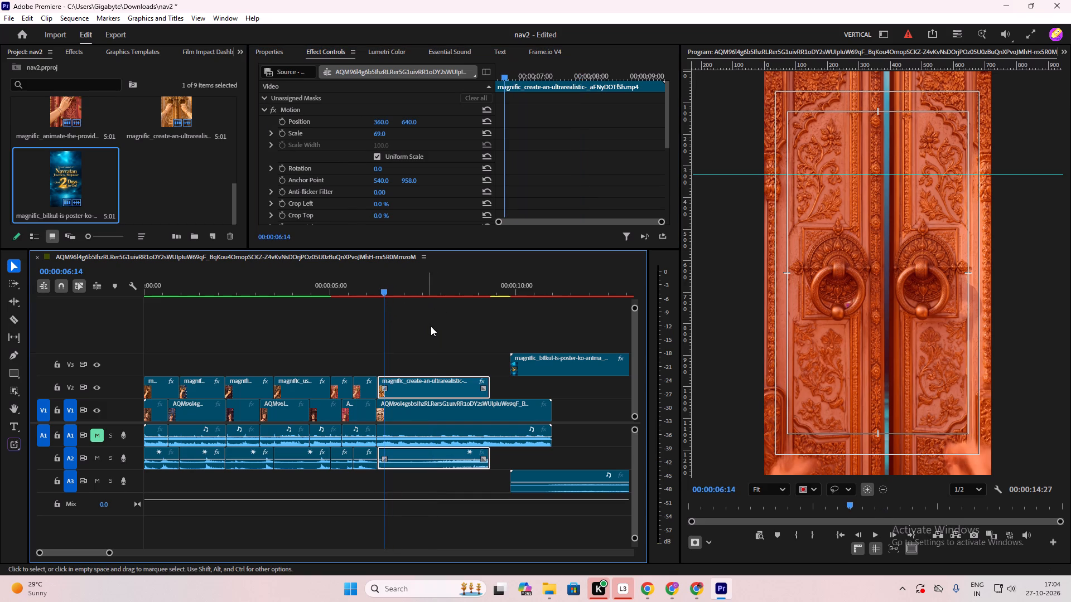
key(space)
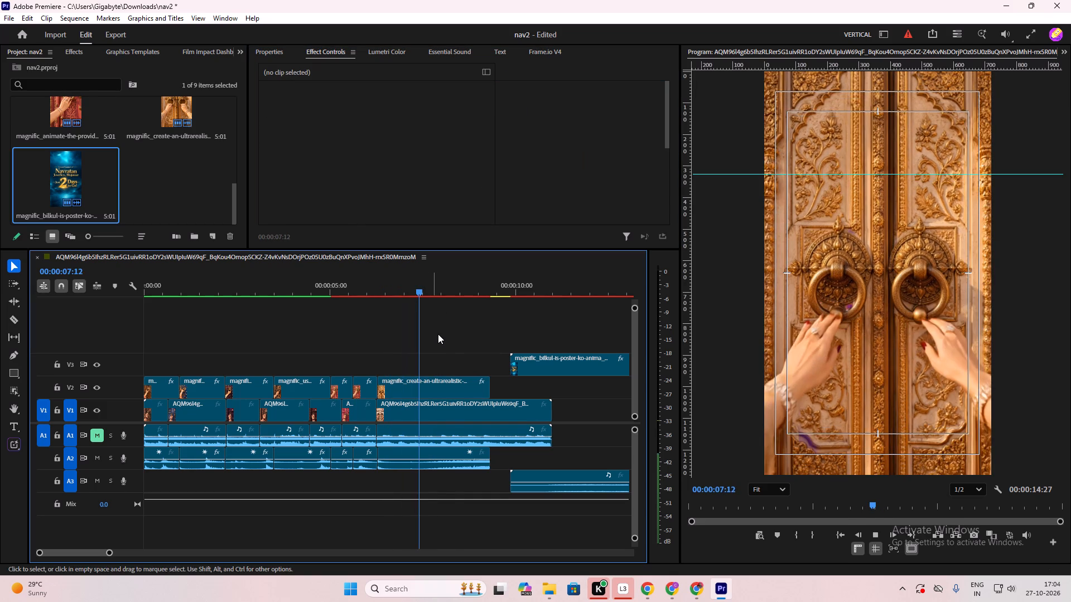
key(space)
click(417, 382)
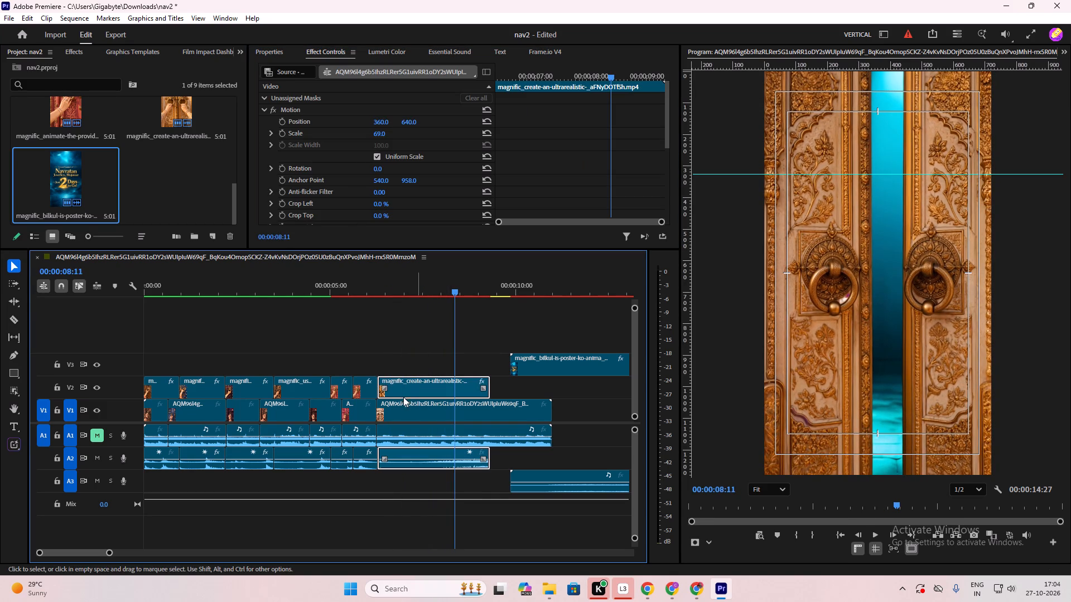
drag(457, 287, 441, 300)
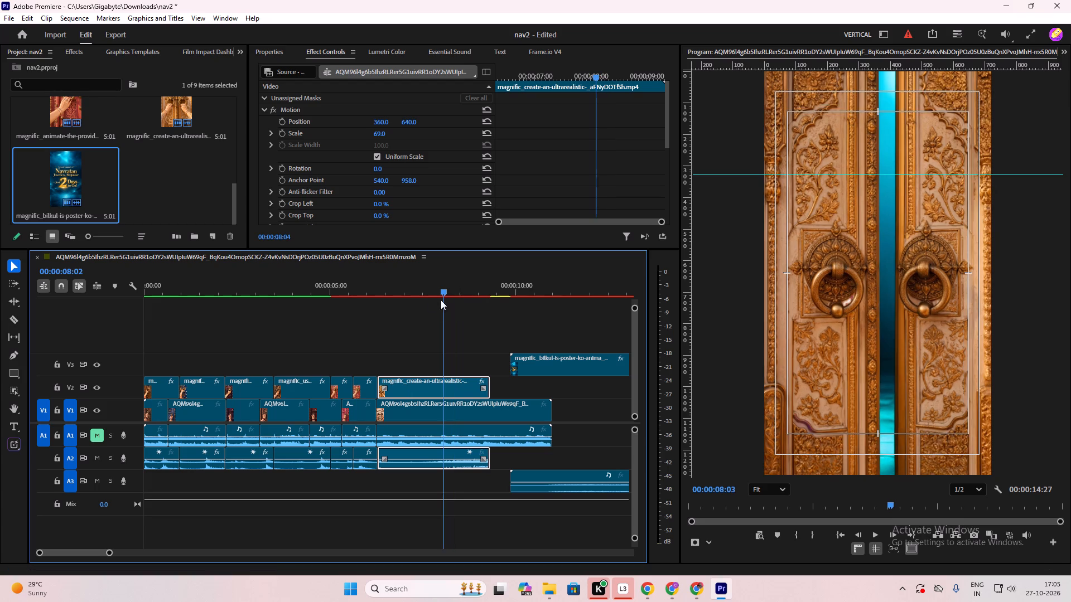
drag(441, 300, 480, 309)
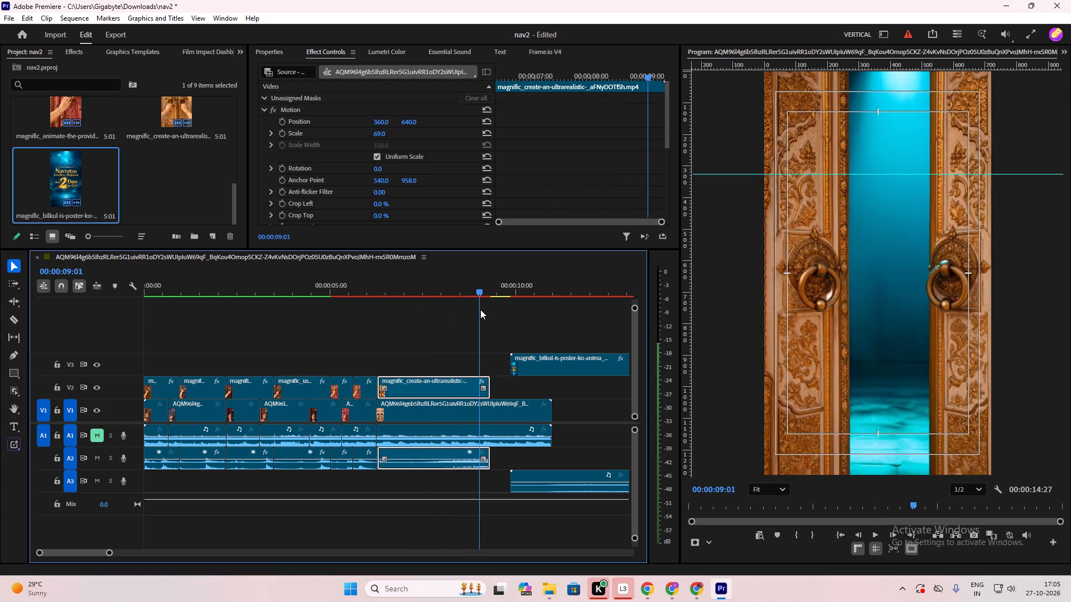
drag(480, 309, 445, 311)
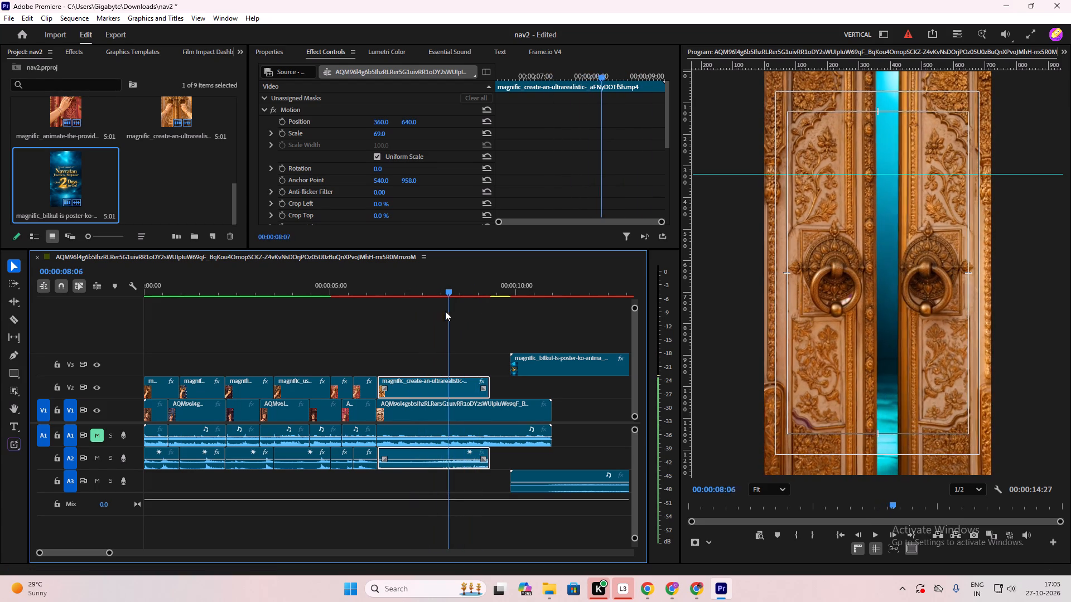
drag(445, 311, 443, 312)
Undo the conversion of the double-door clip's object mask to an opacity mask.
key(ctrl+z)
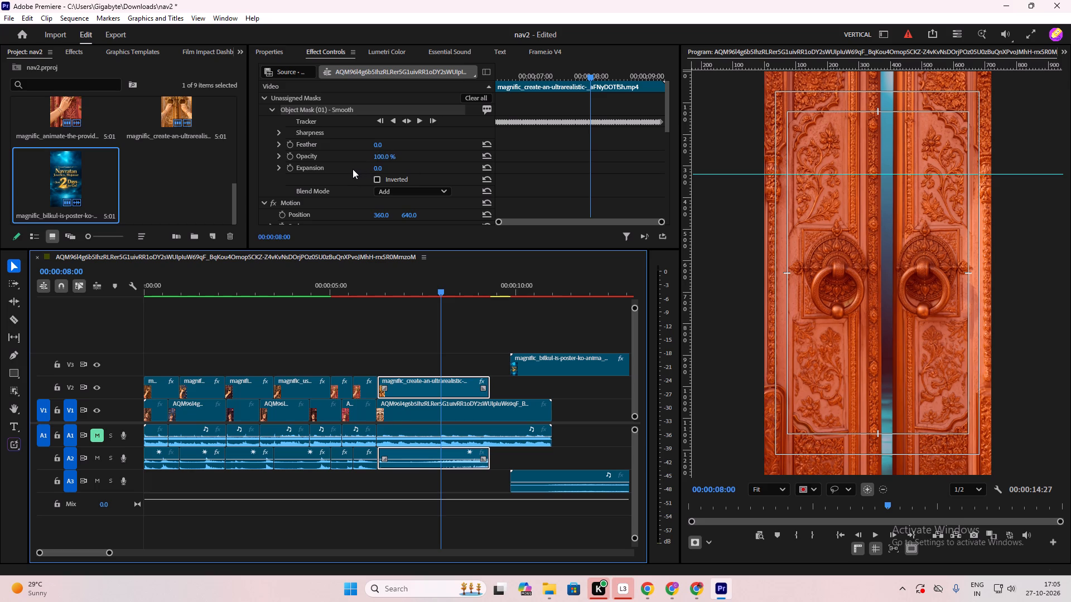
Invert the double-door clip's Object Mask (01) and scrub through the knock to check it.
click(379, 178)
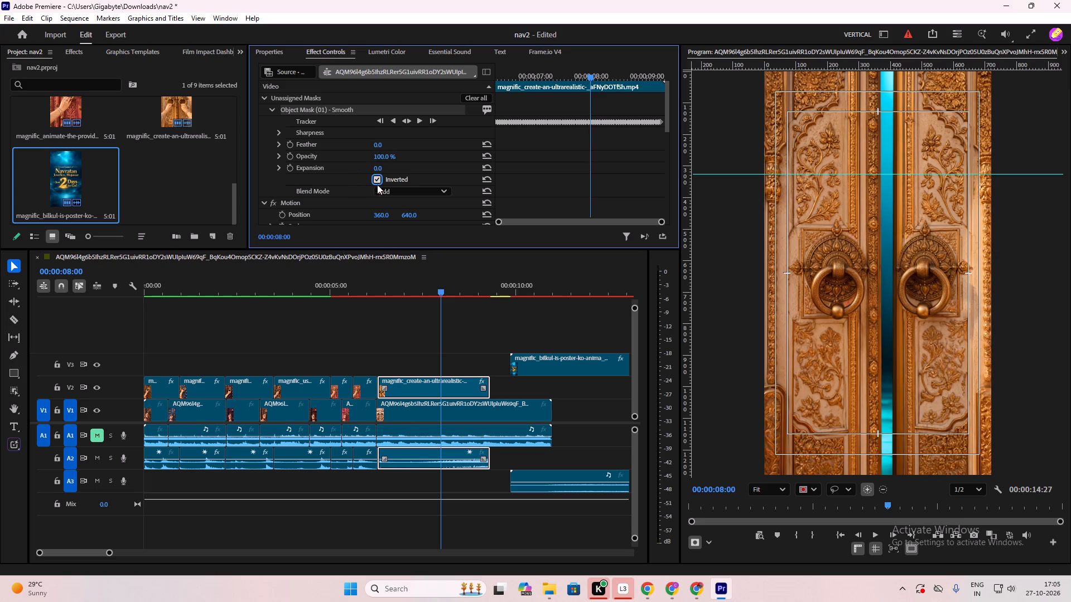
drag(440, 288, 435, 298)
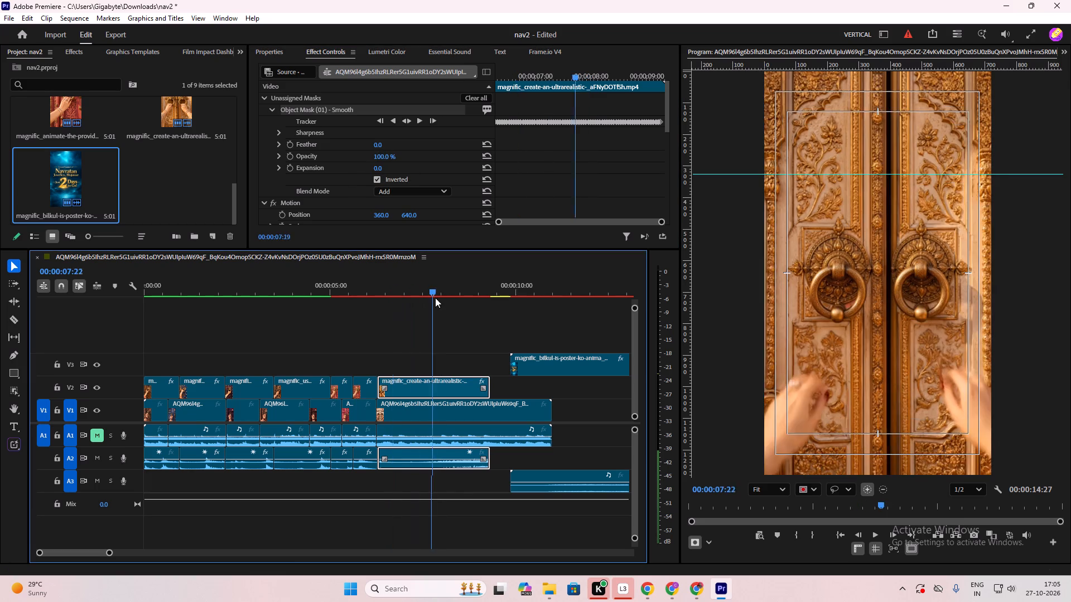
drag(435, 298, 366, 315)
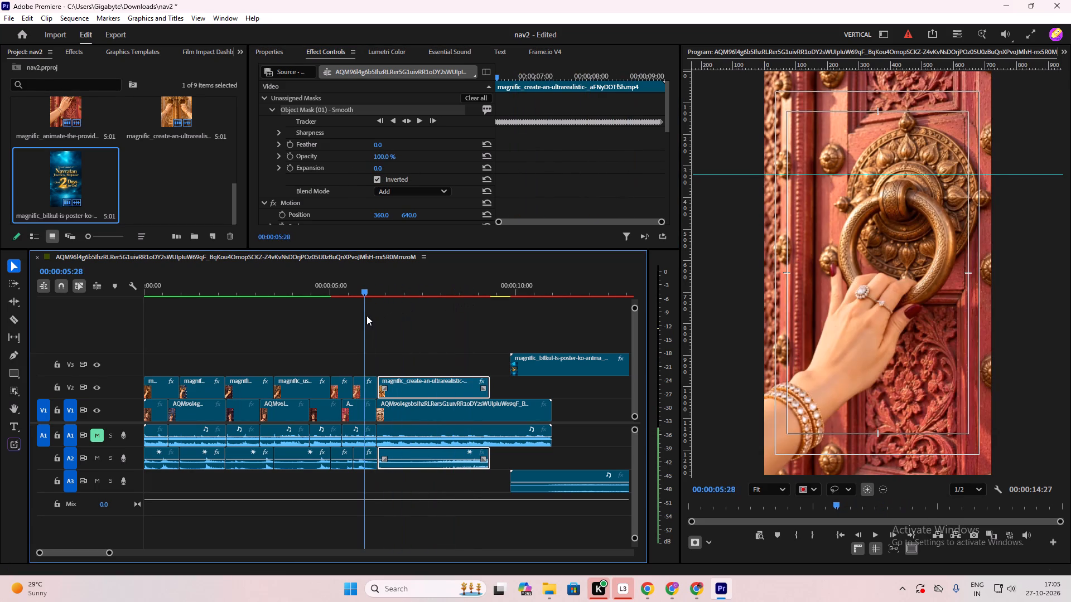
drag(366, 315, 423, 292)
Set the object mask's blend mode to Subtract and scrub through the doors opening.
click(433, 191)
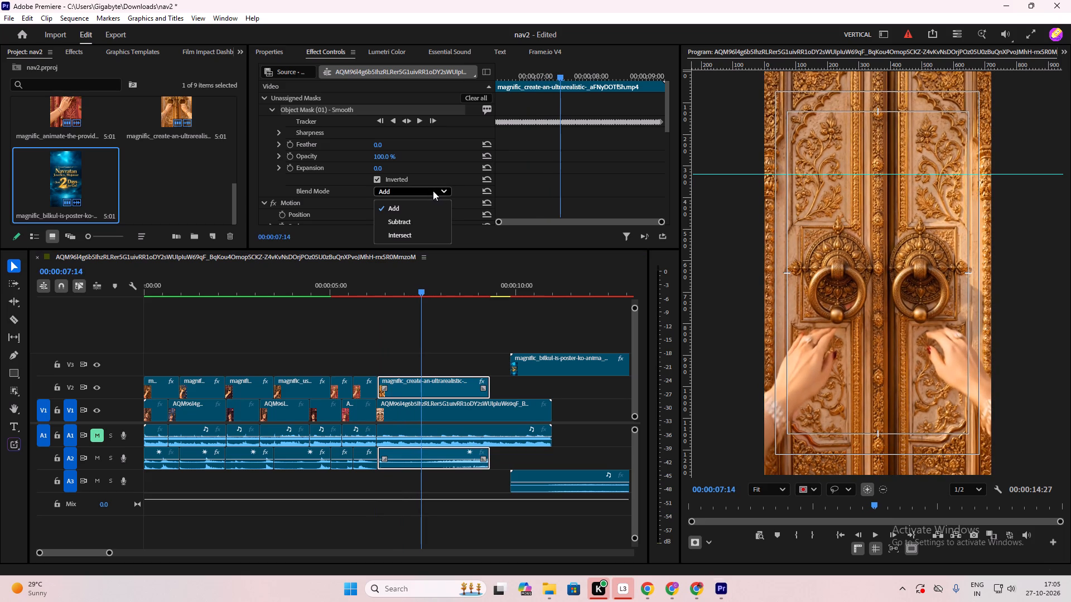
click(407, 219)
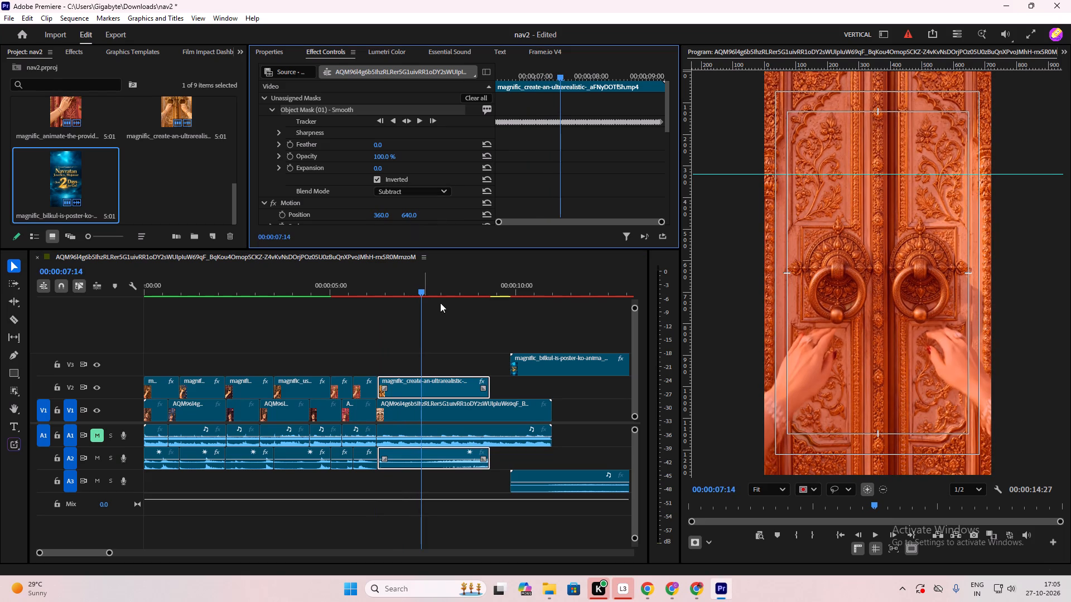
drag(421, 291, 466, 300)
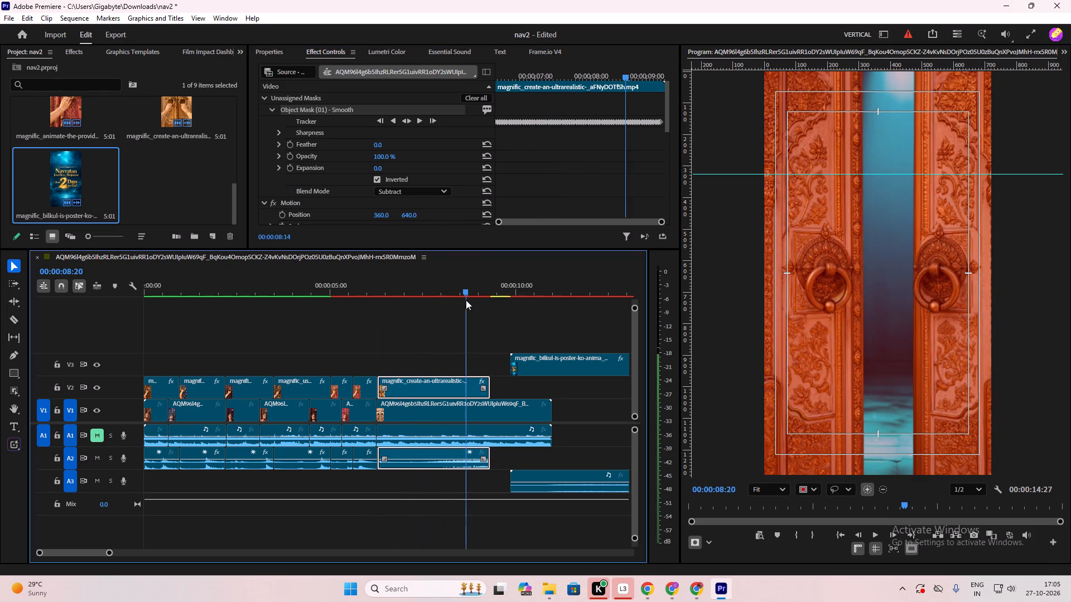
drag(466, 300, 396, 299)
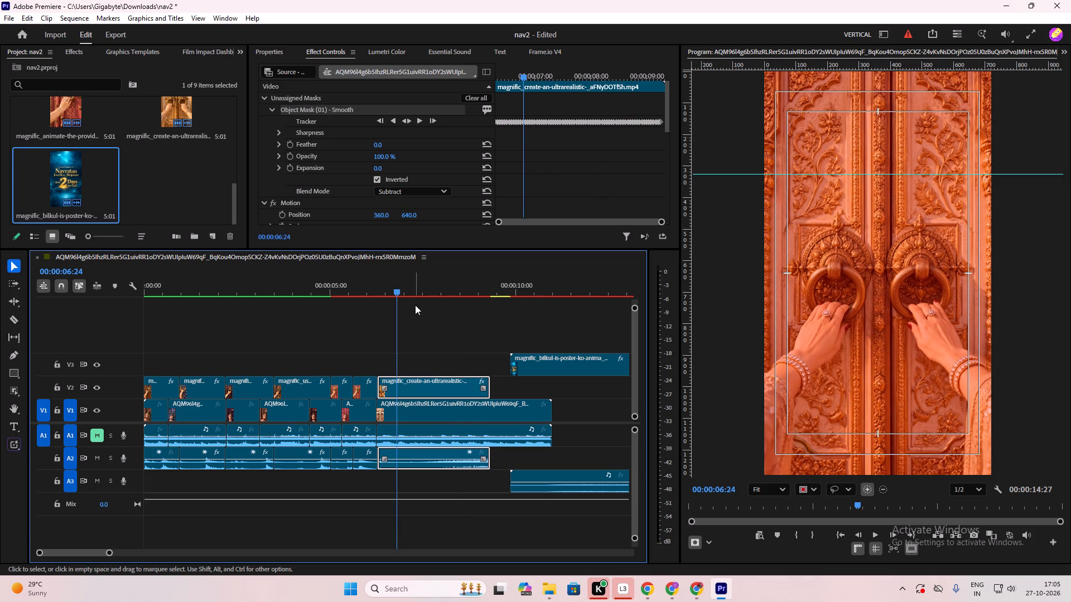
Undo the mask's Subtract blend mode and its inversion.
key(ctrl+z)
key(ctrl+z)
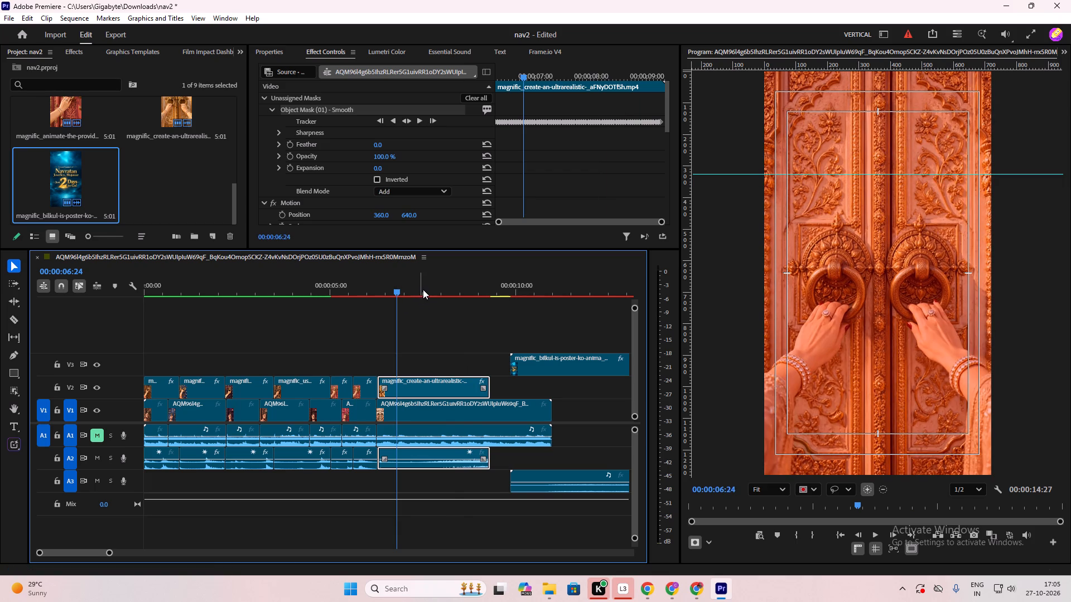
Render the sequence previews, stopping the playback that follows.
click(310, 337)
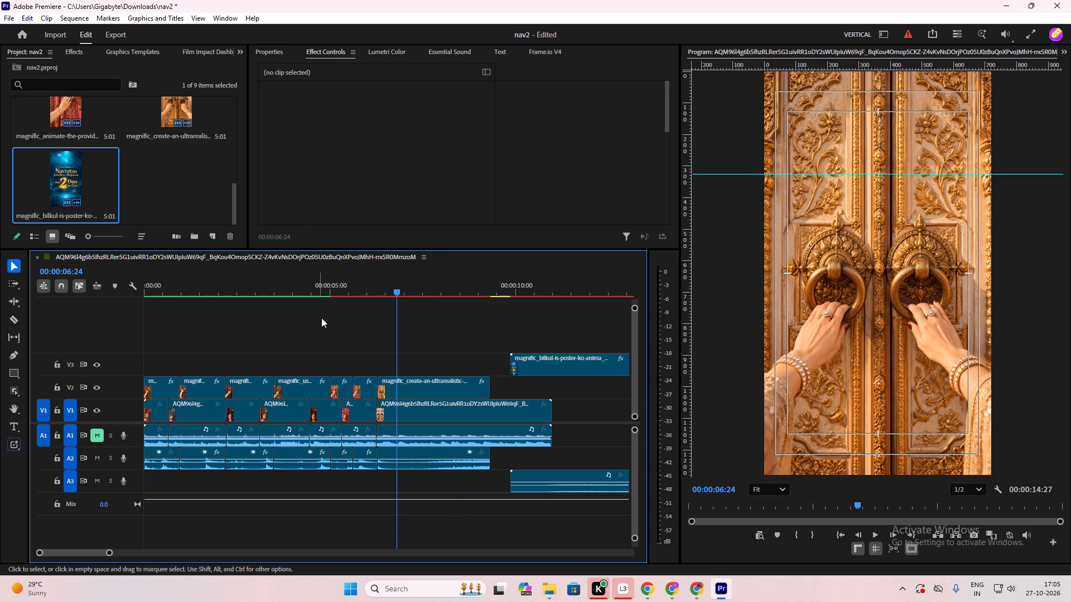
key(Return)
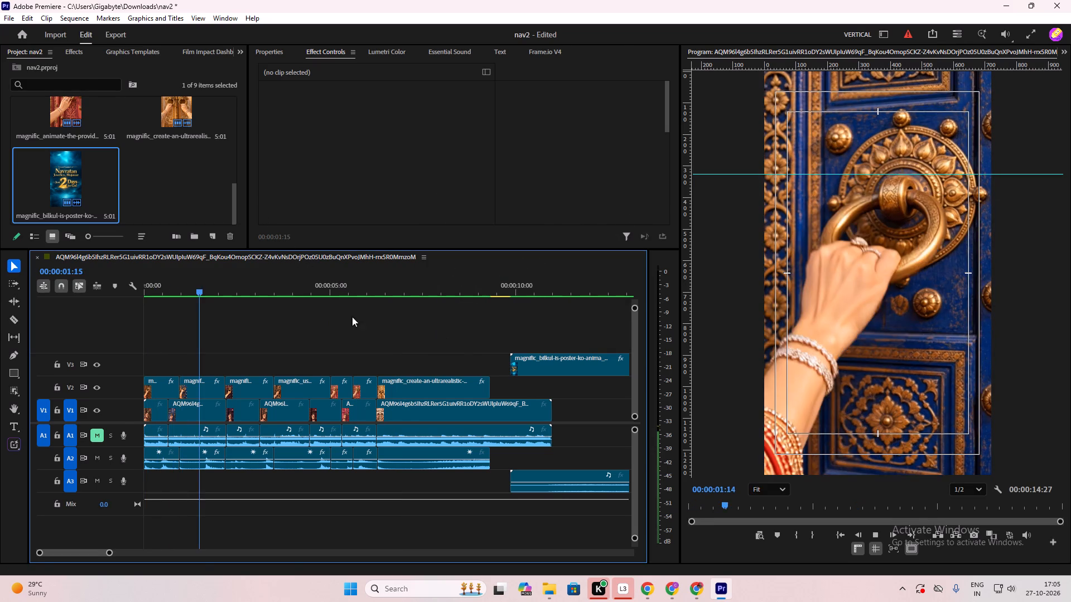
key(space)
Move the "2 Days to Go" poster clip on V3 to start at 00:00:07:18, while the doors are still closed, and play it.
drag(227, 292, 404, 349)
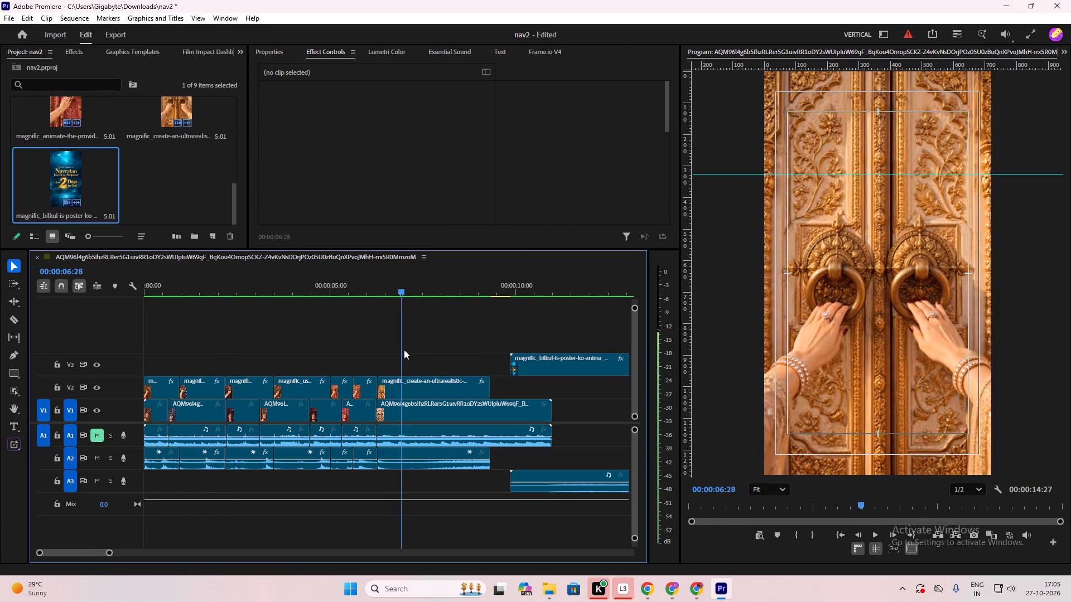
drag(404, 349, 426, 368)
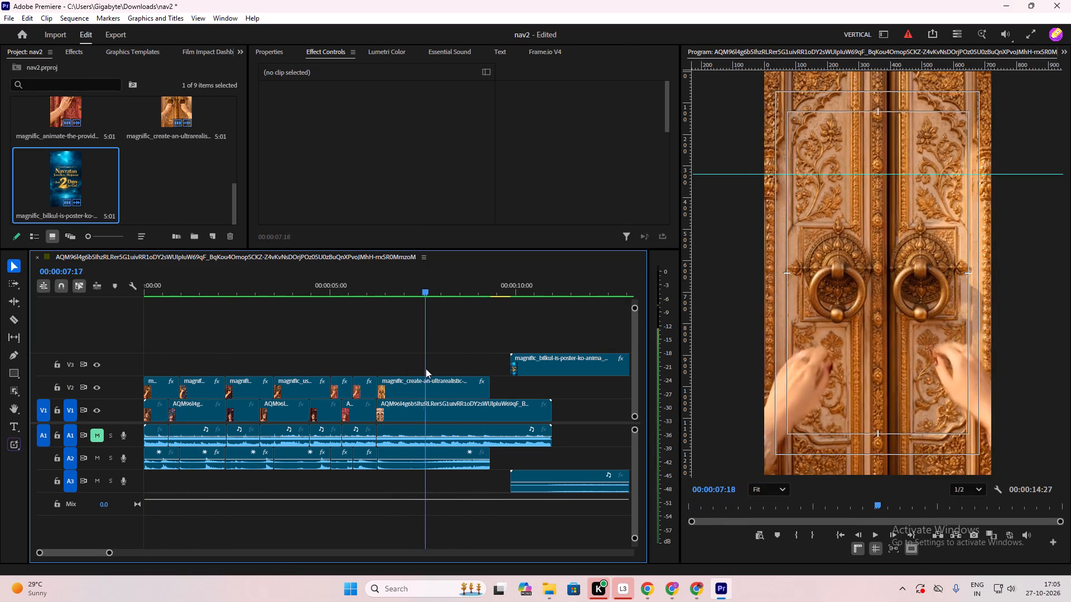
drag(426, 368, 427, 369)
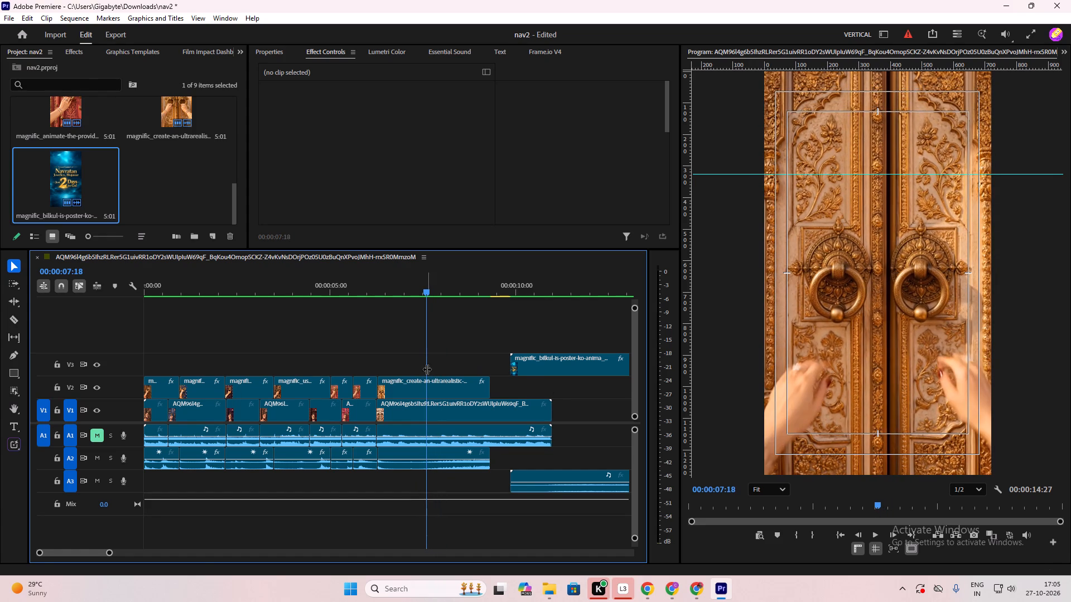
drag(545, 373, 461, 353)
key(space)
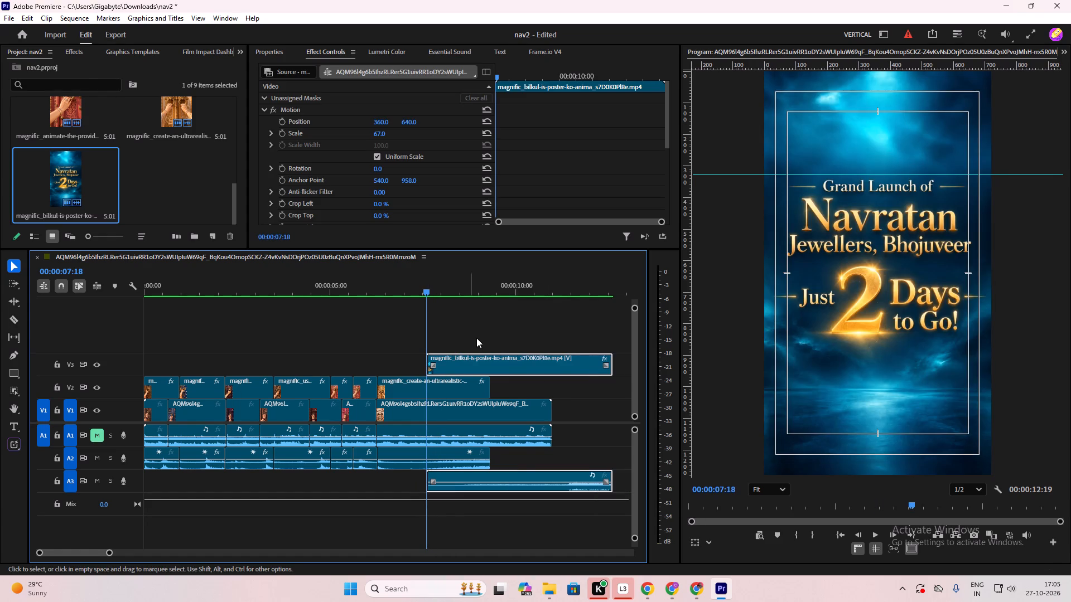
key(space)
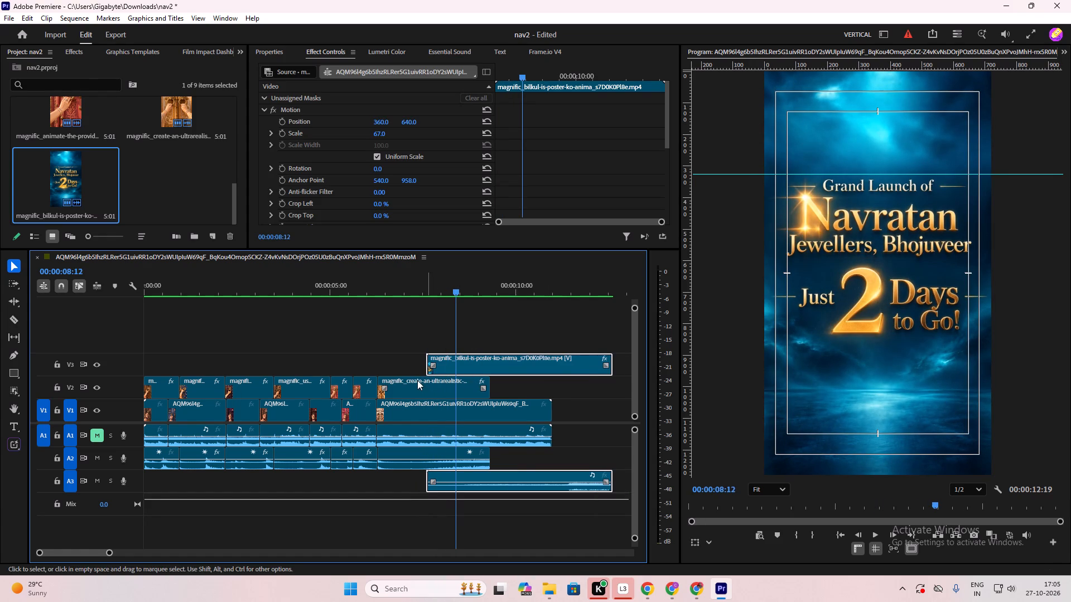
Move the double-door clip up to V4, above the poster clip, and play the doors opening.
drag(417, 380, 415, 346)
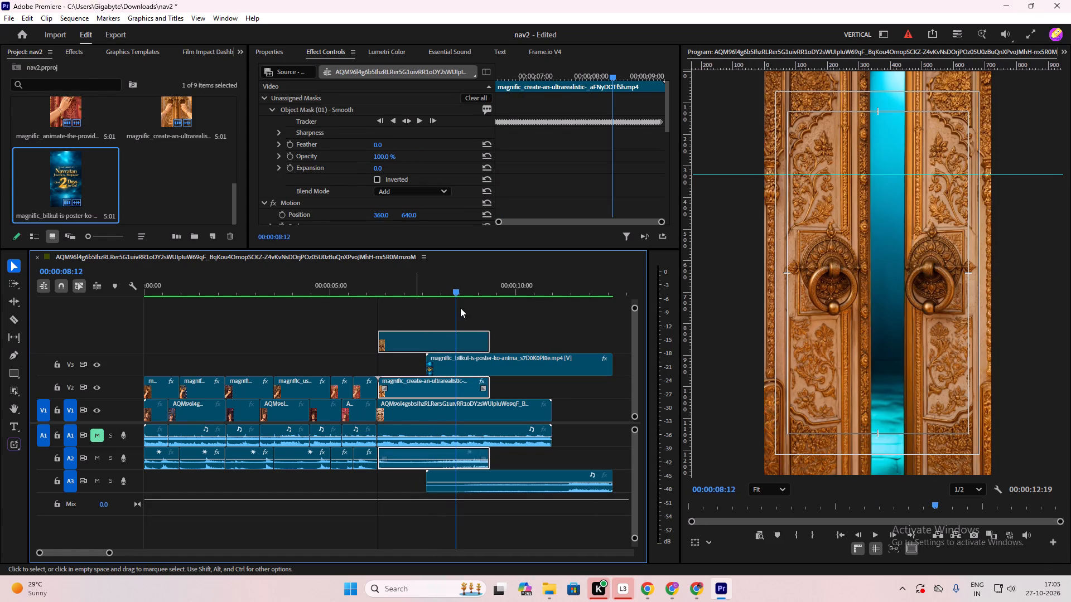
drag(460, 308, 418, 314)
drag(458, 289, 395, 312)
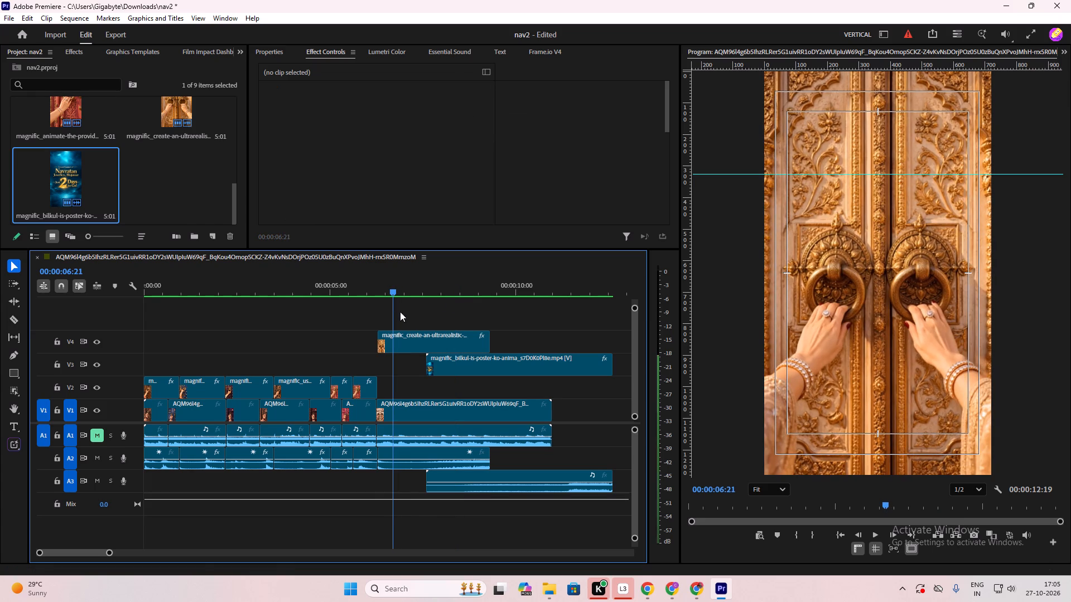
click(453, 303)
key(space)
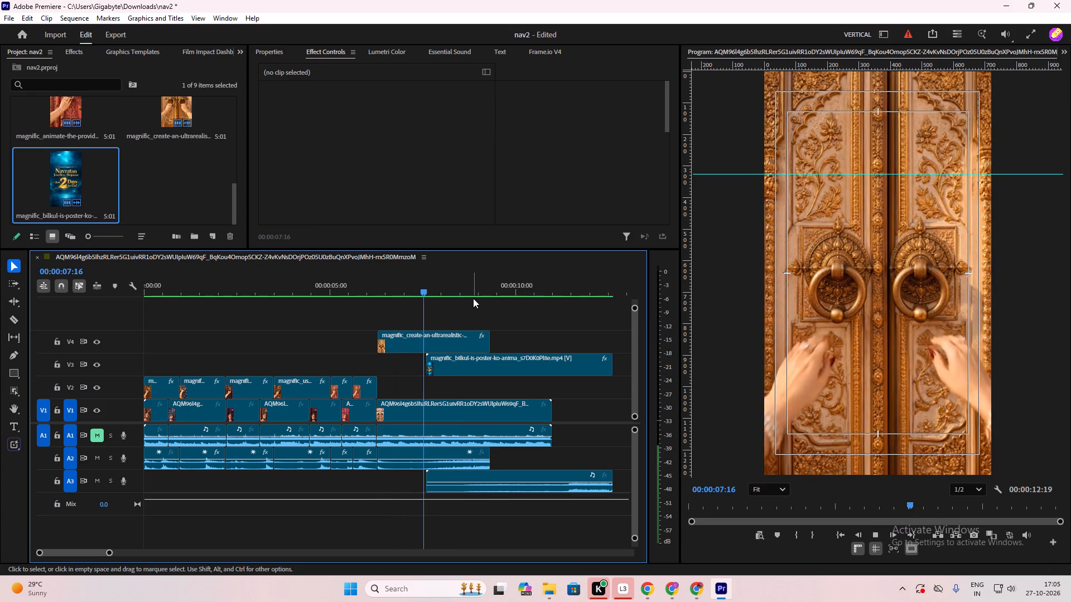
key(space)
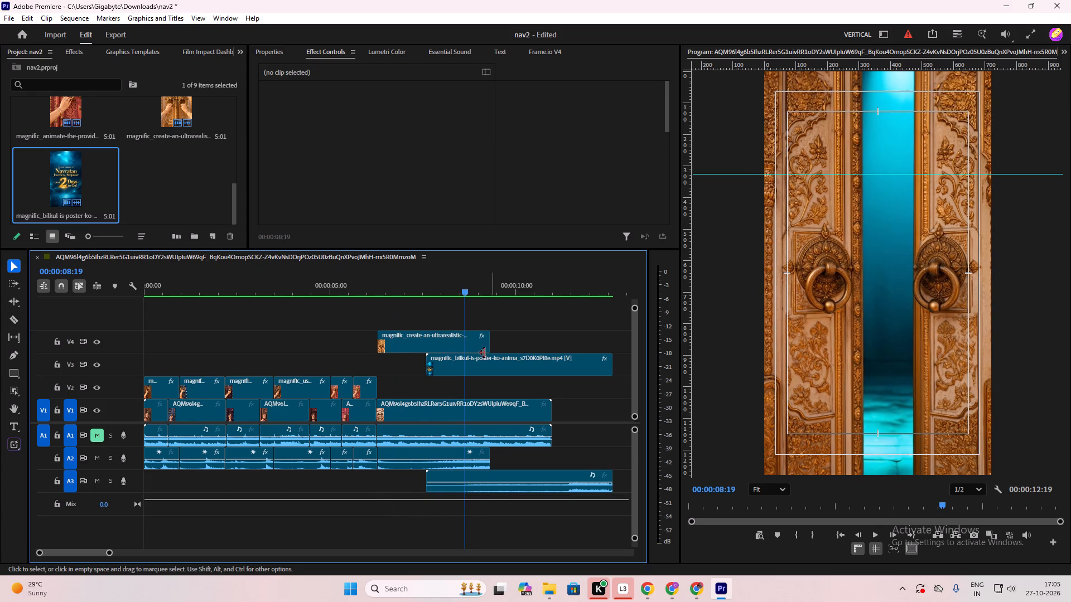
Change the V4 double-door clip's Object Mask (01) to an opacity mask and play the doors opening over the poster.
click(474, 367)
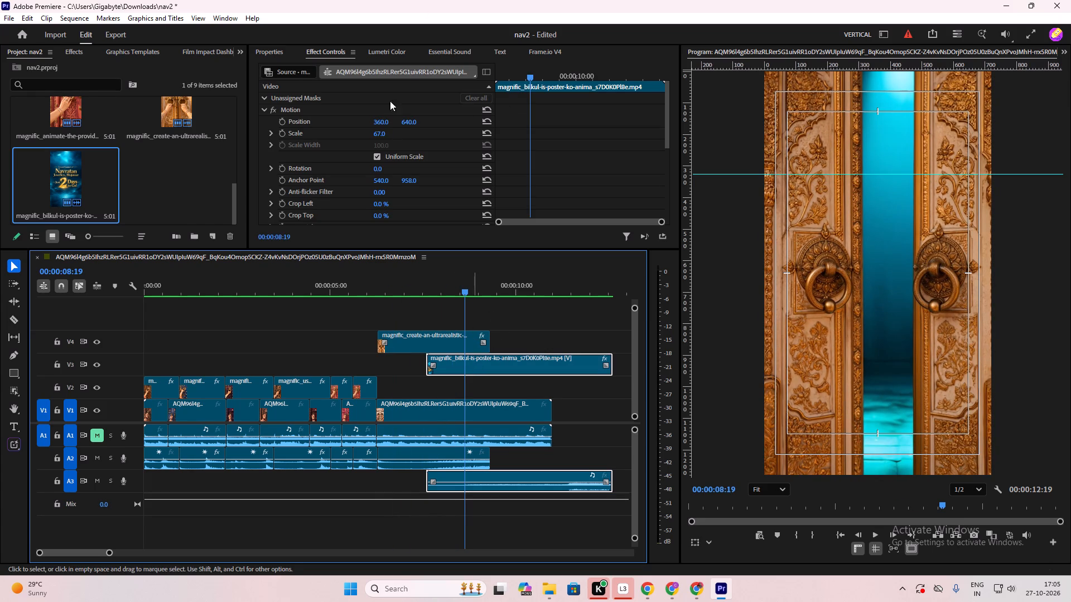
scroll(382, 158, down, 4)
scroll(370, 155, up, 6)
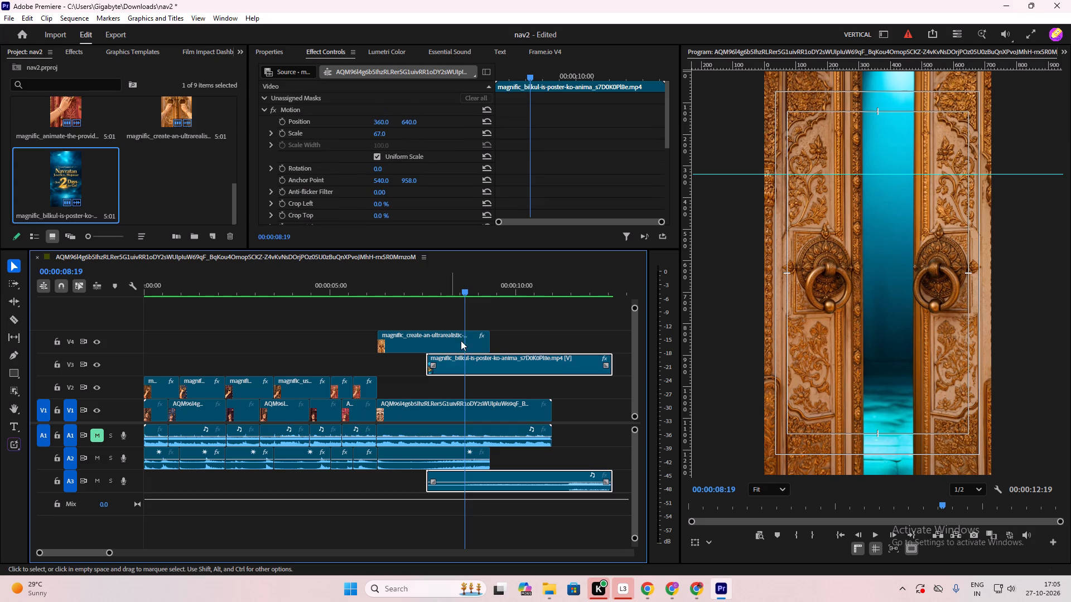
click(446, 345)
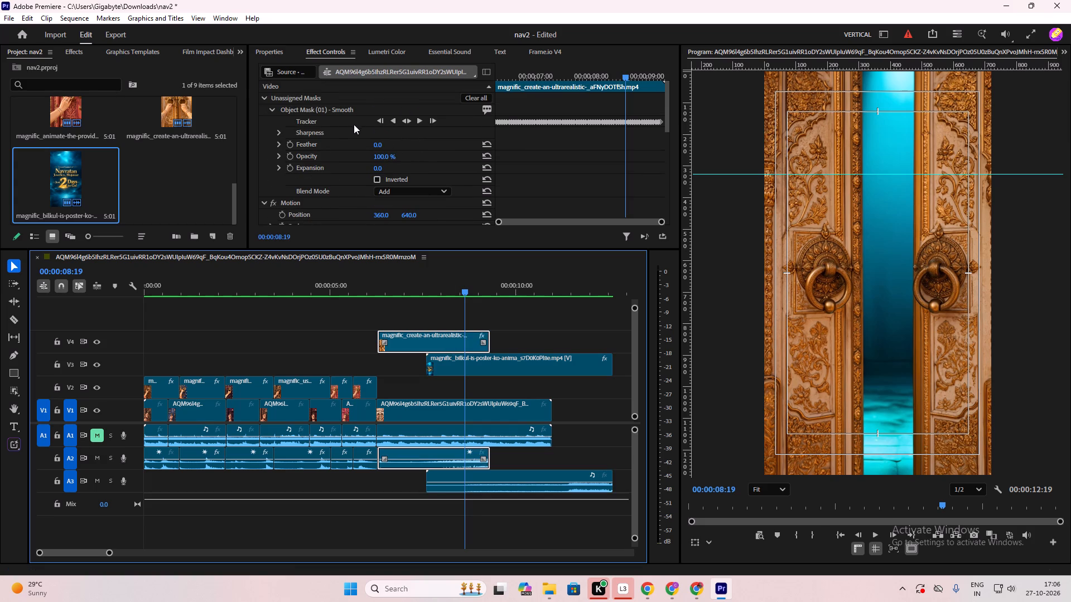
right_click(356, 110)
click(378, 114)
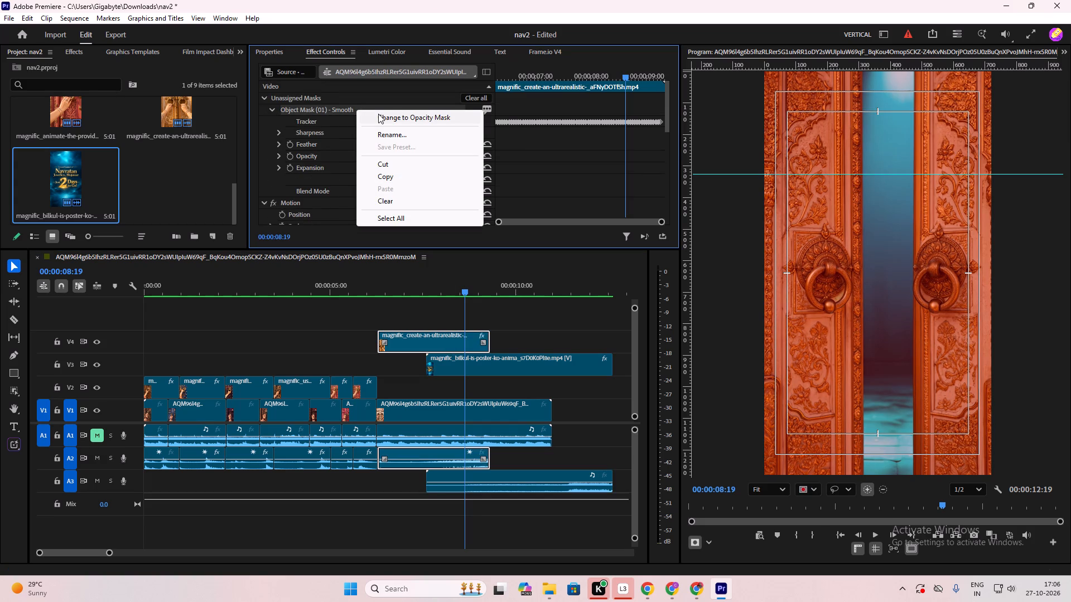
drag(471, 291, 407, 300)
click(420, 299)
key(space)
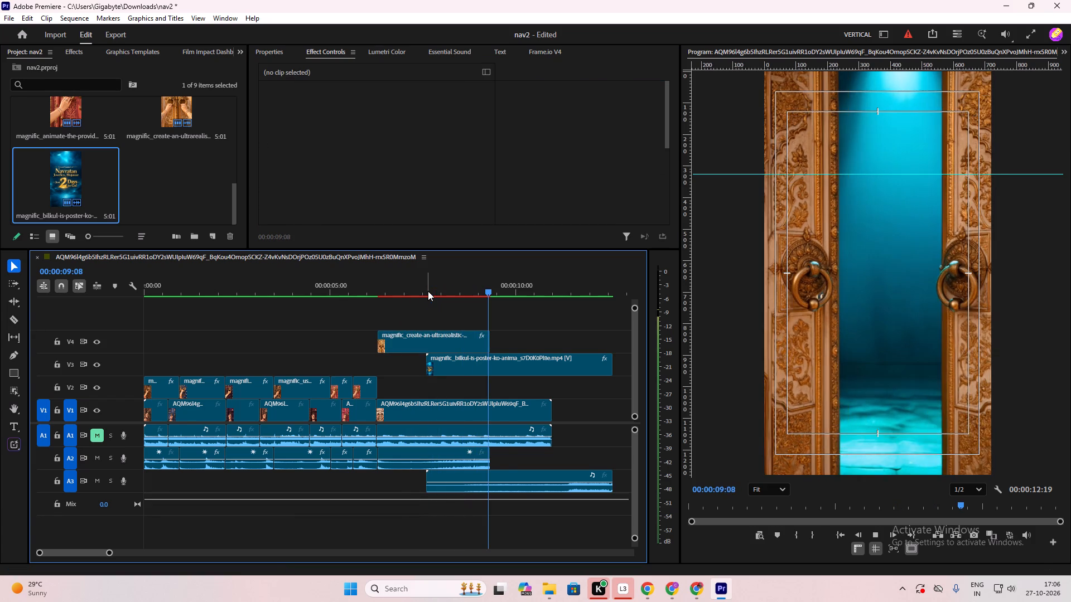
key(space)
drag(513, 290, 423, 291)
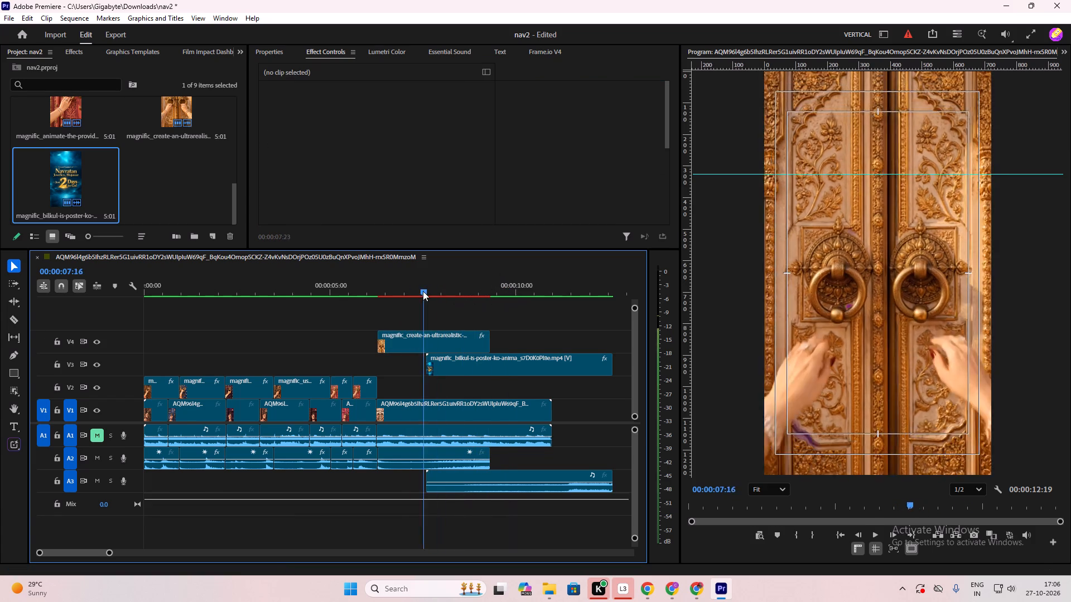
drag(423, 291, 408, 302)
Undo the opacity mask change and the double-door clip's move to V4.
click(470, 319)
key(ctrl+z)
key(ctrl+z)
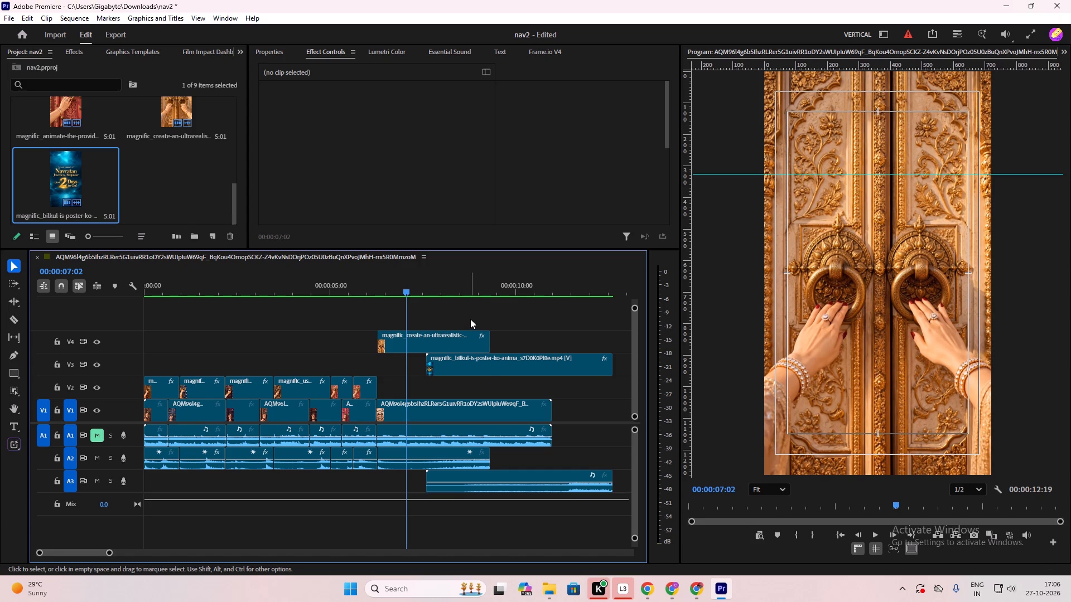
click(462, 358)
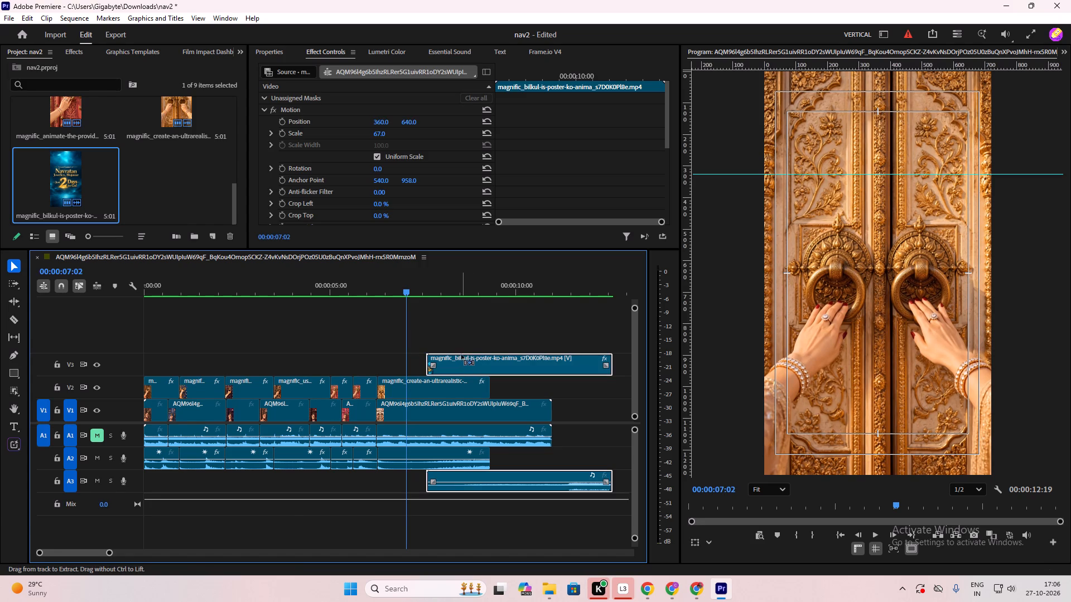